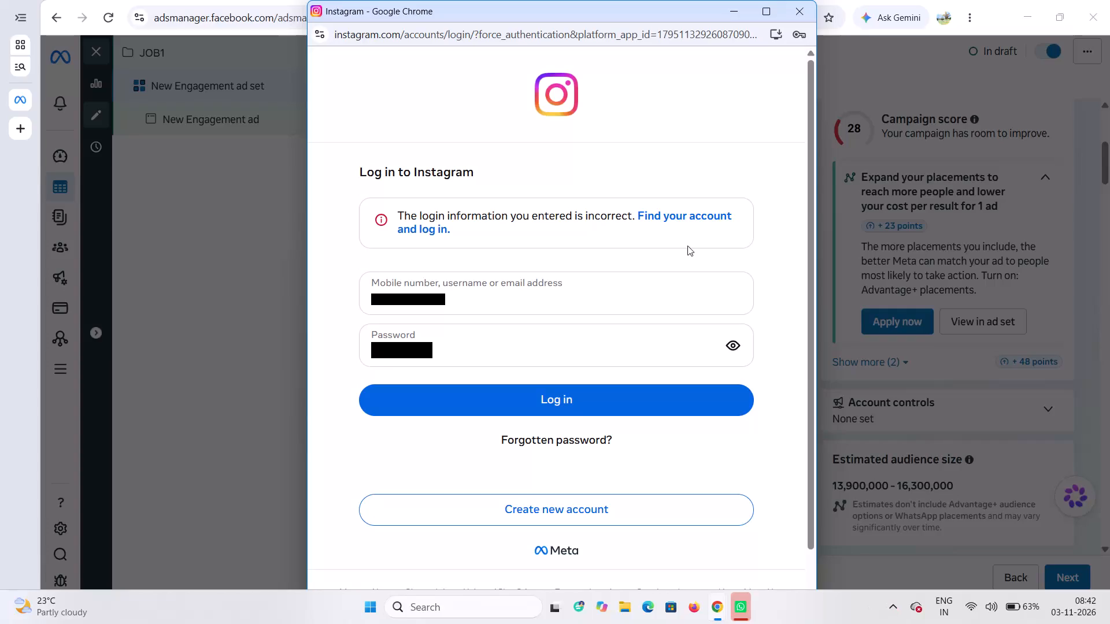
Abandon the Instagram profile connection, closing its login and message settings, and continue to the New Engagement ad.
click(800, 4)
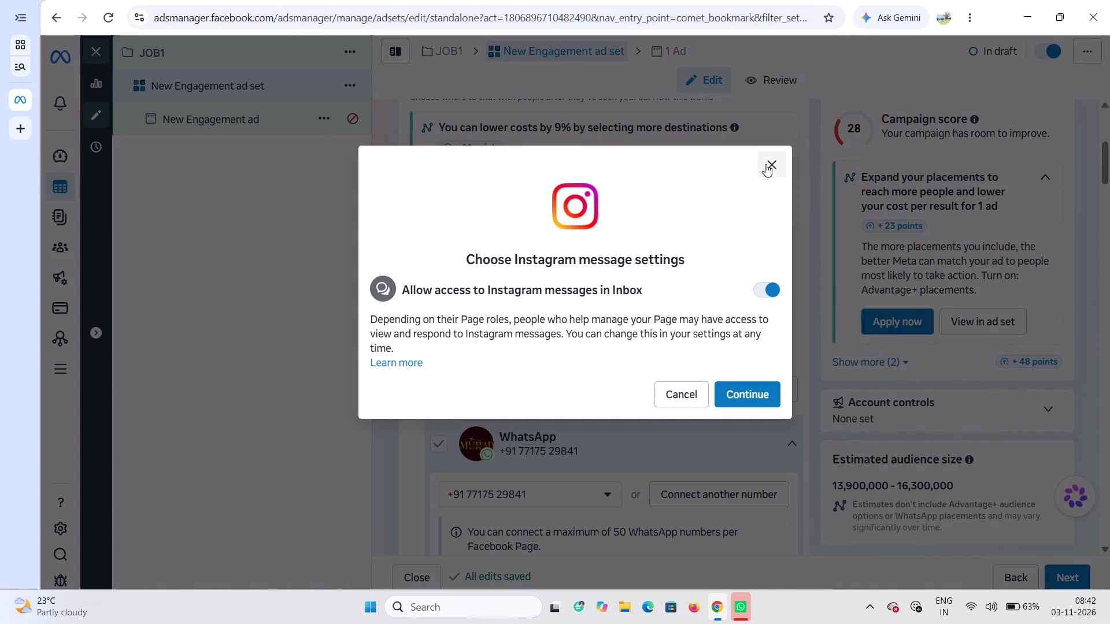
click(765, 164)
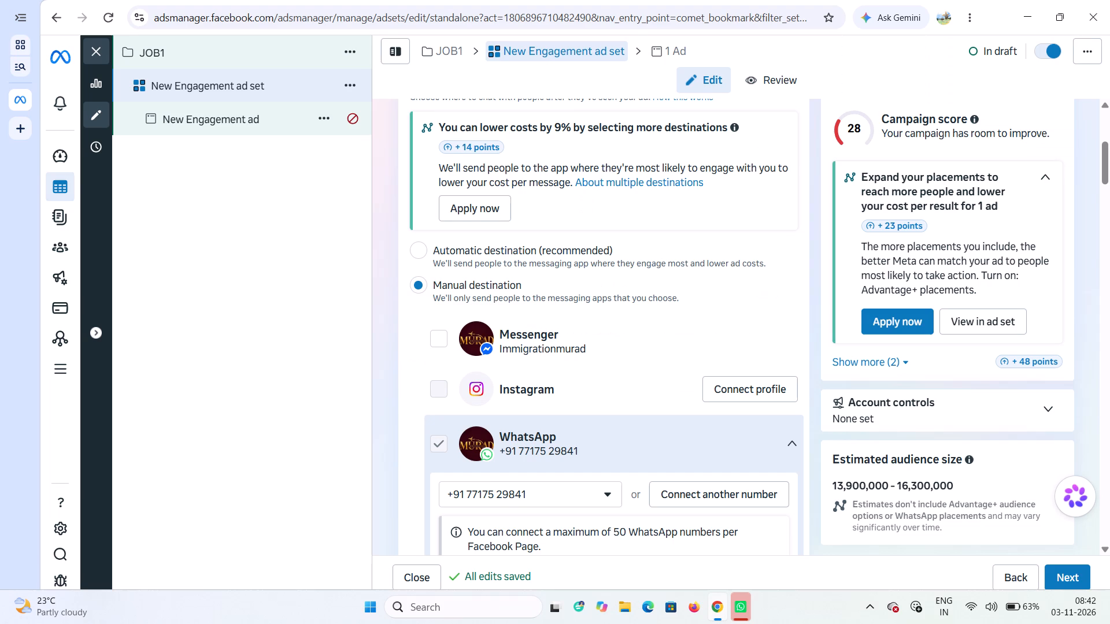
click(1087, 582)
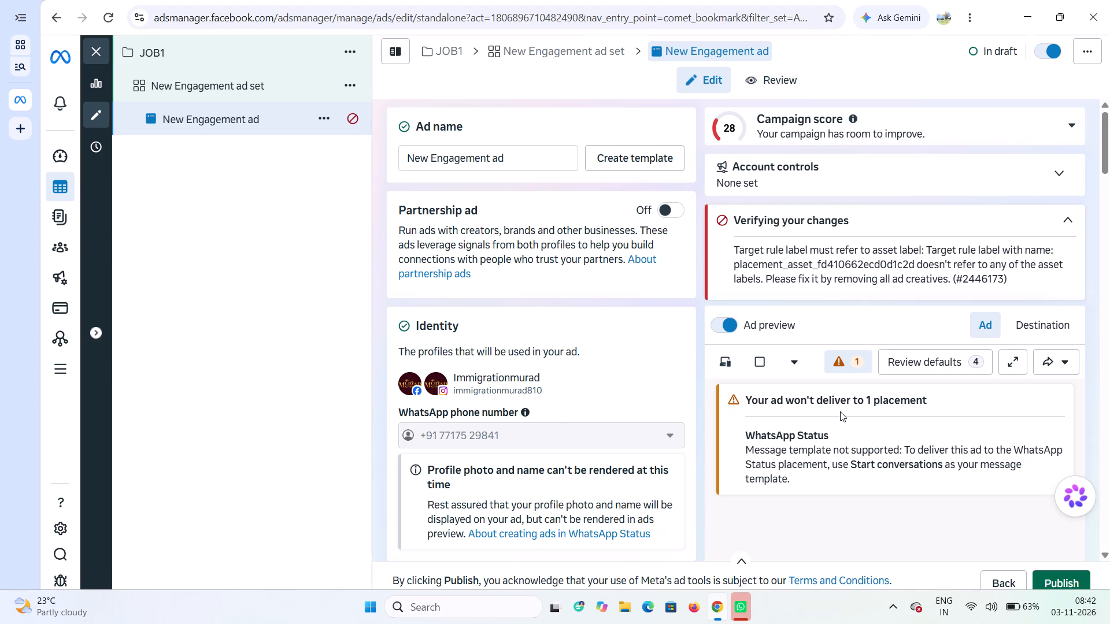
Examine the ad's setup and the media used for Feeds, Stories and Reels, and Facebook Search results placements.
scroll(832, 488, down, 3)
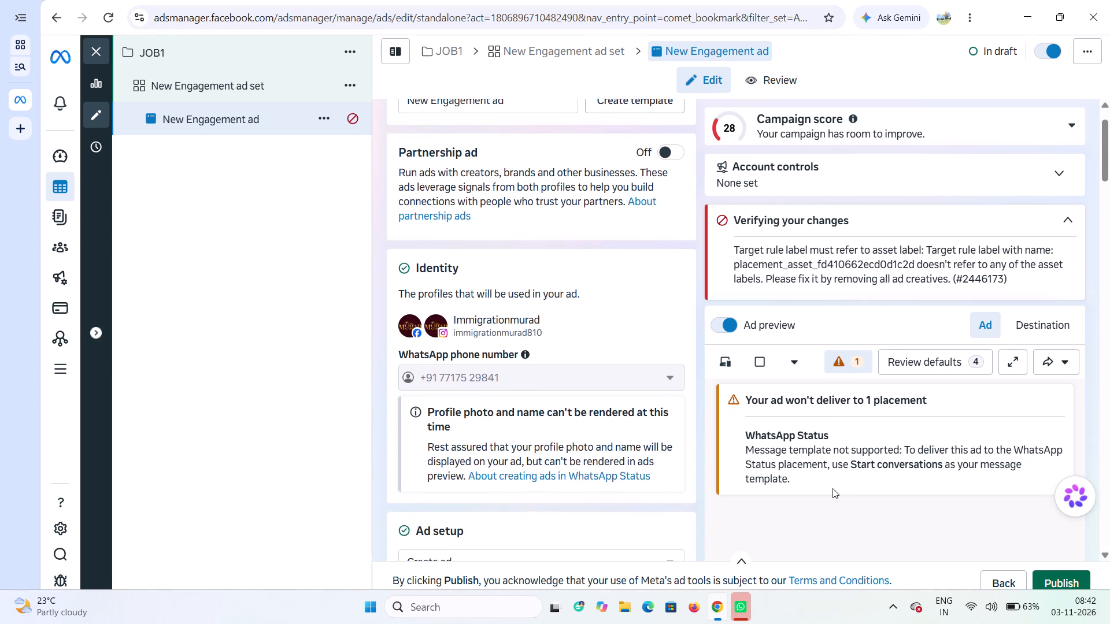
scroll(832, 488, down, 2)
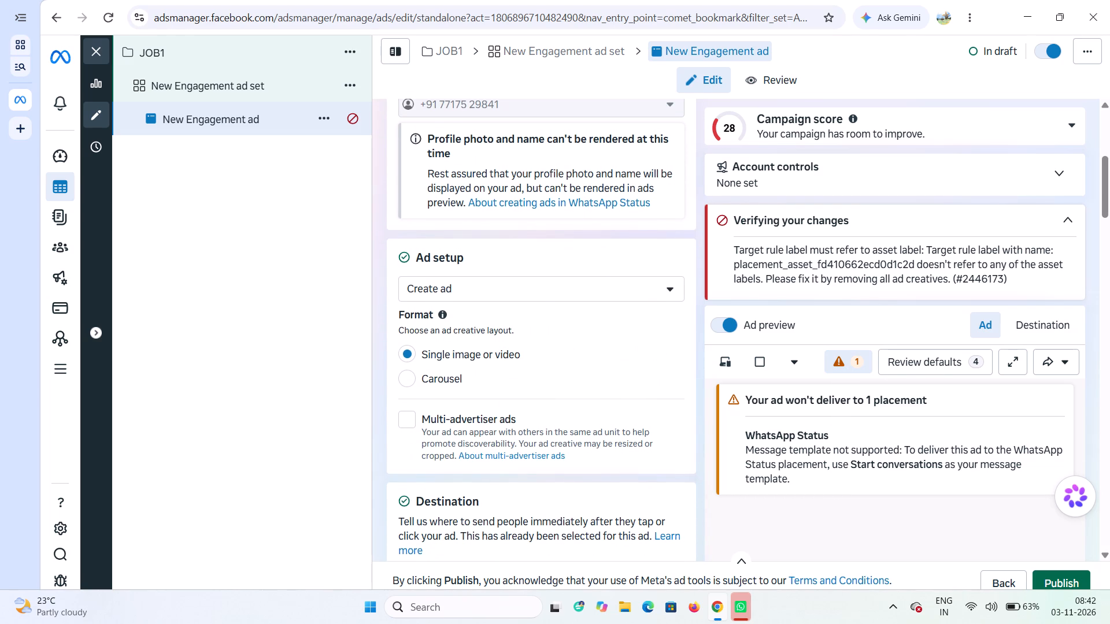
scroll(883, 450, down, 7)
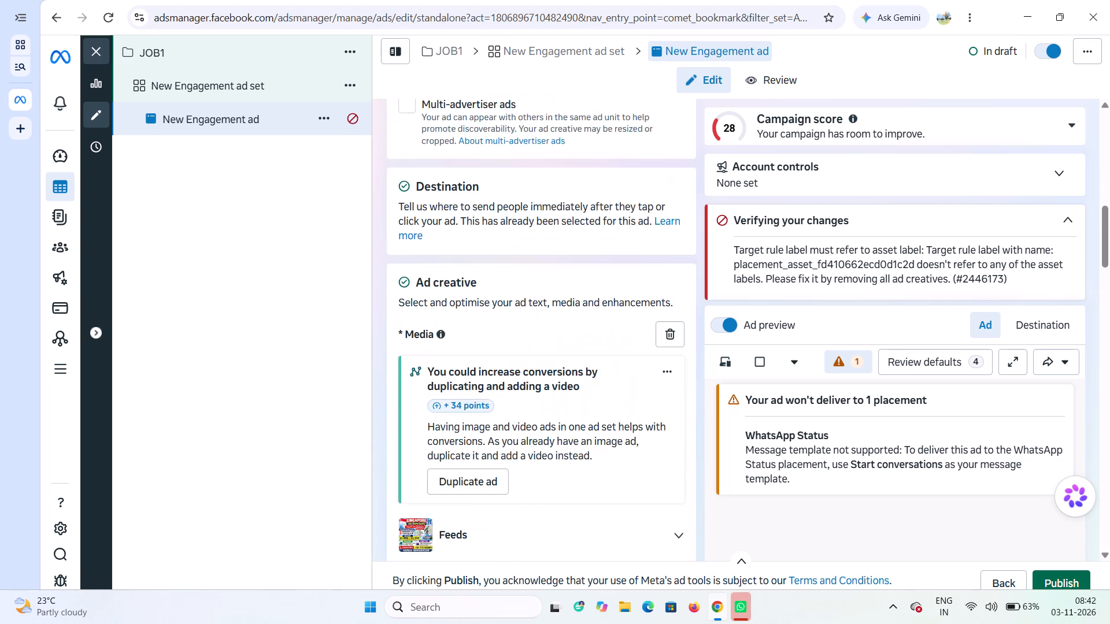
scroll(883, 450, down, 5)
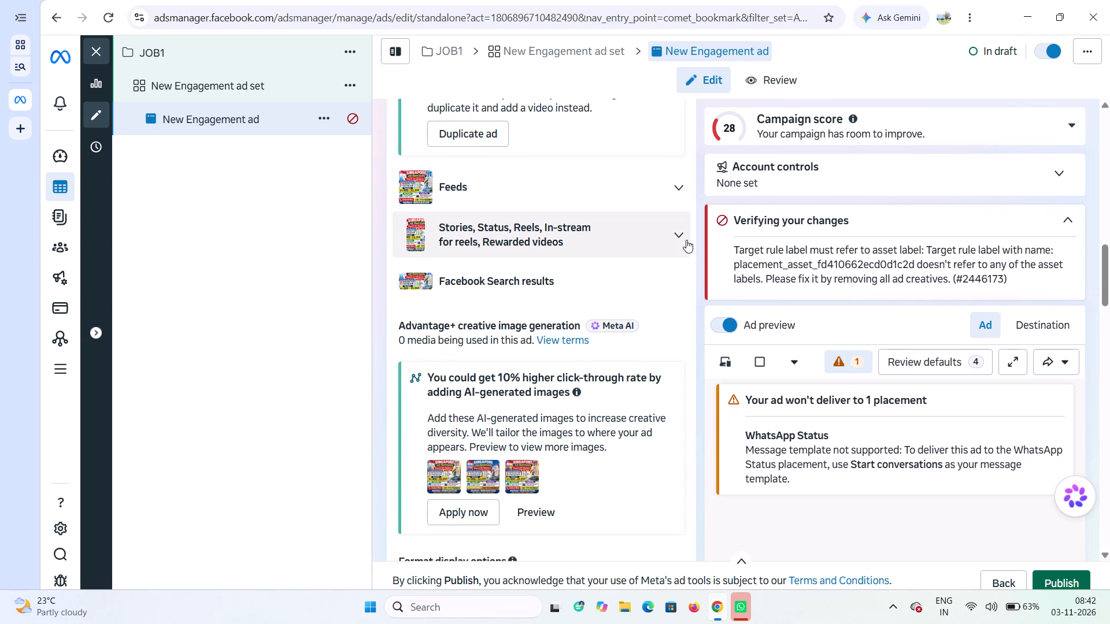
click(686, 240)
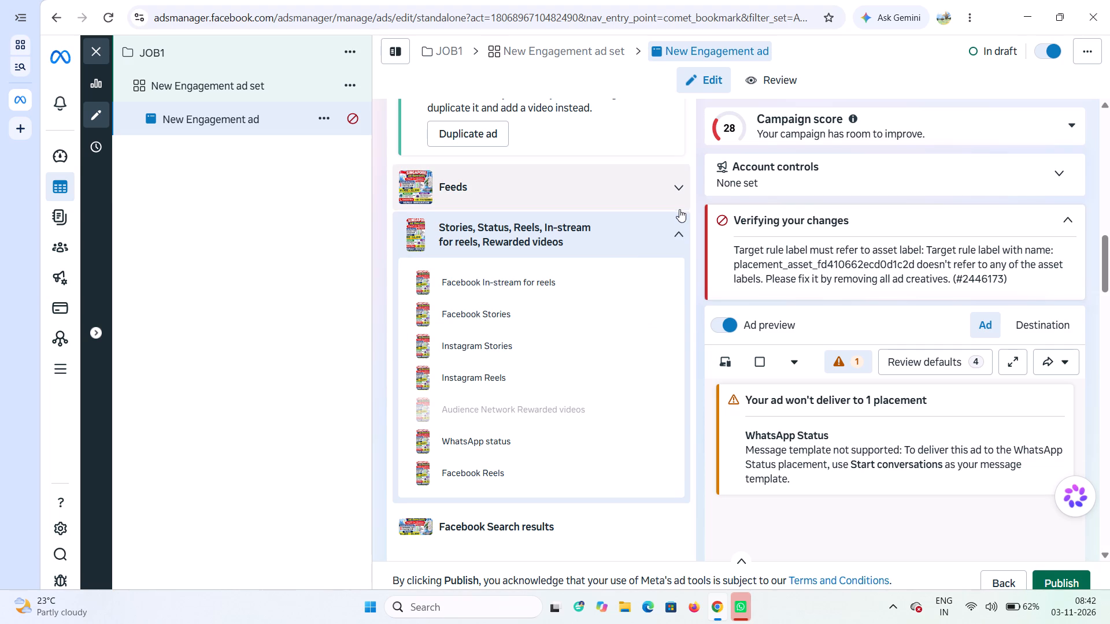
click(678, 225)
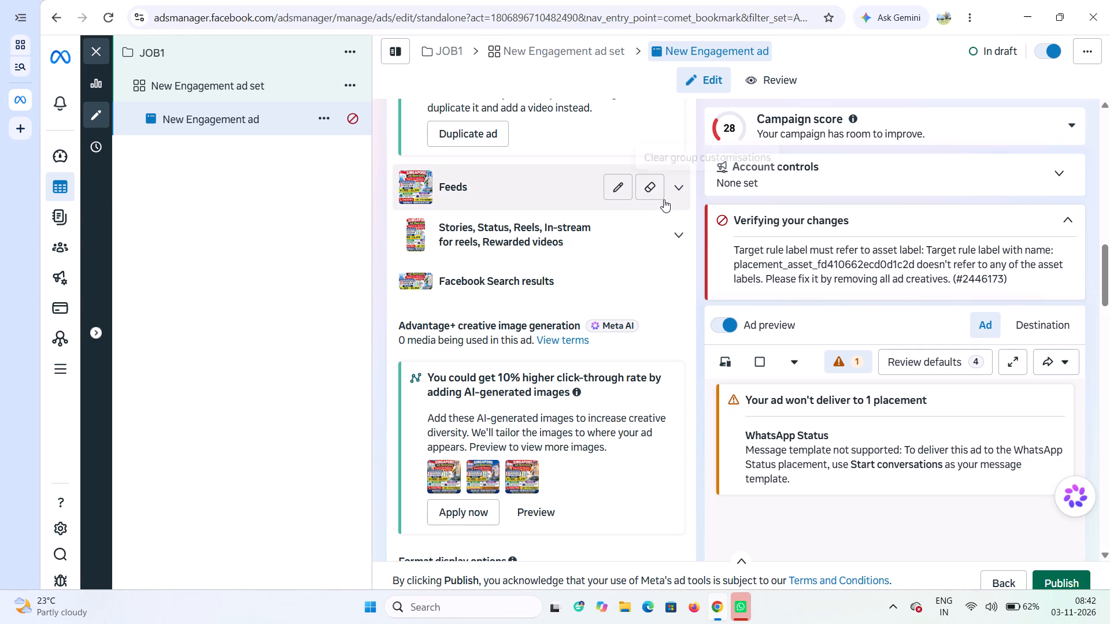
click(670, 194)
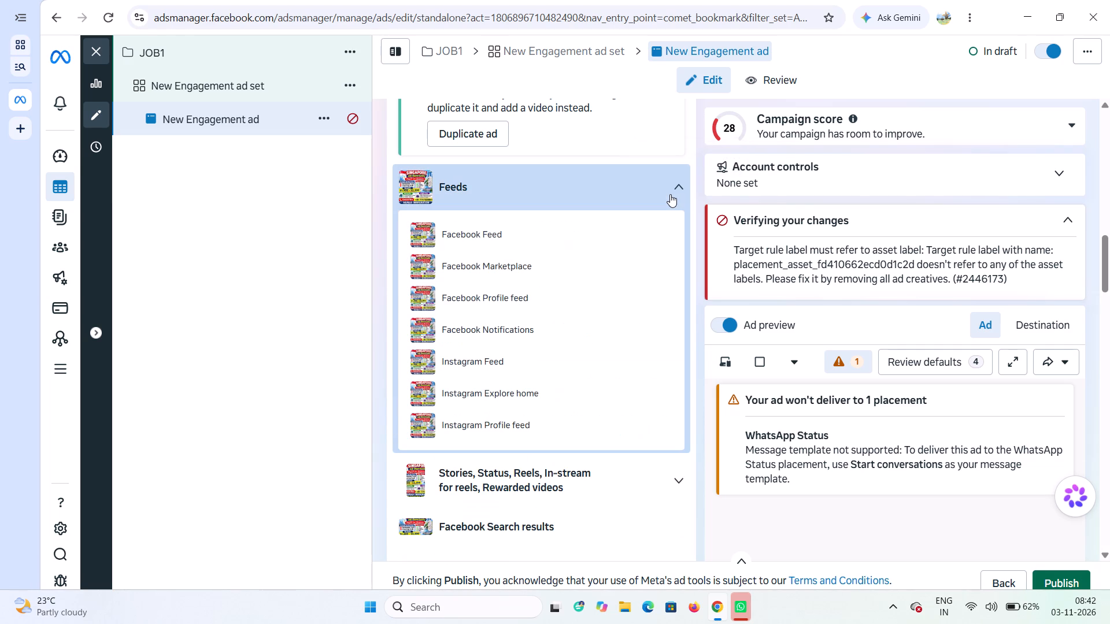
click(670, 194)
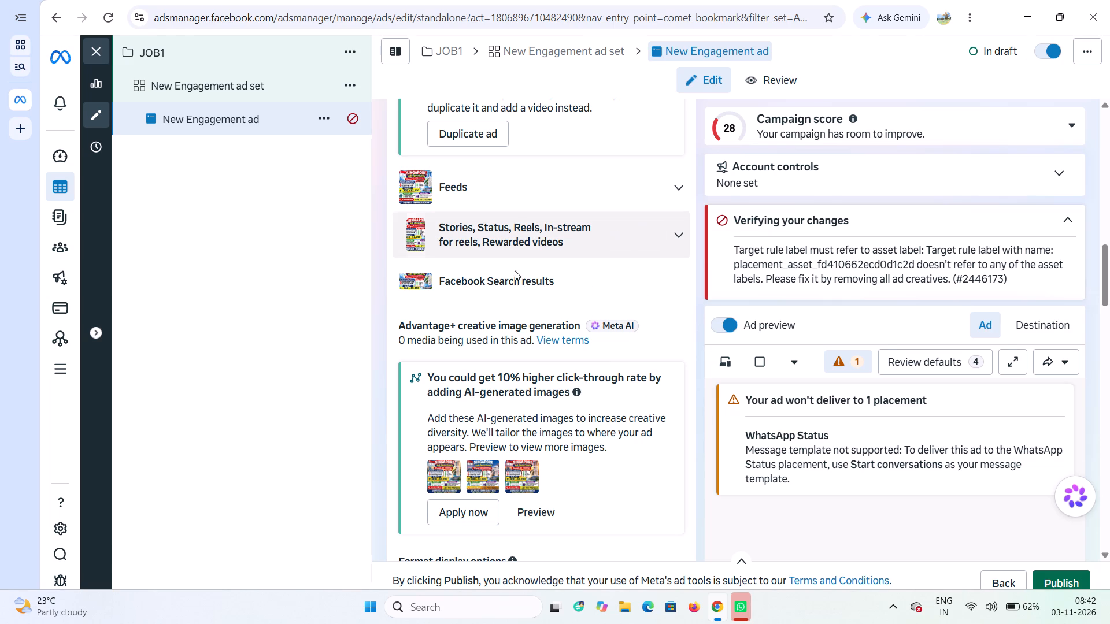
click(630, 285)
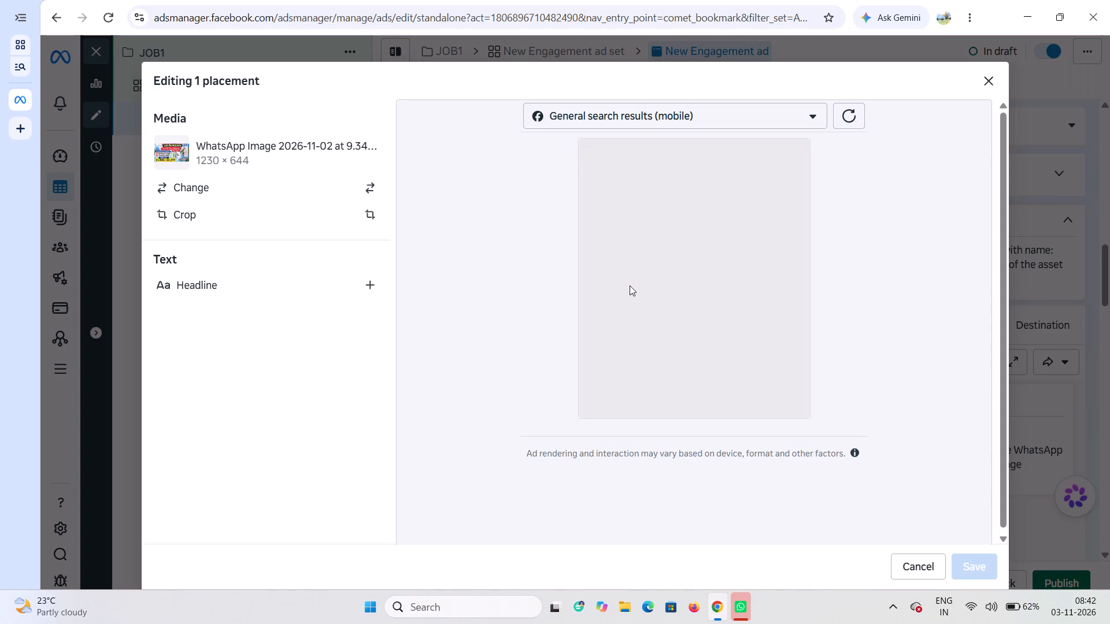
click(993, 84)
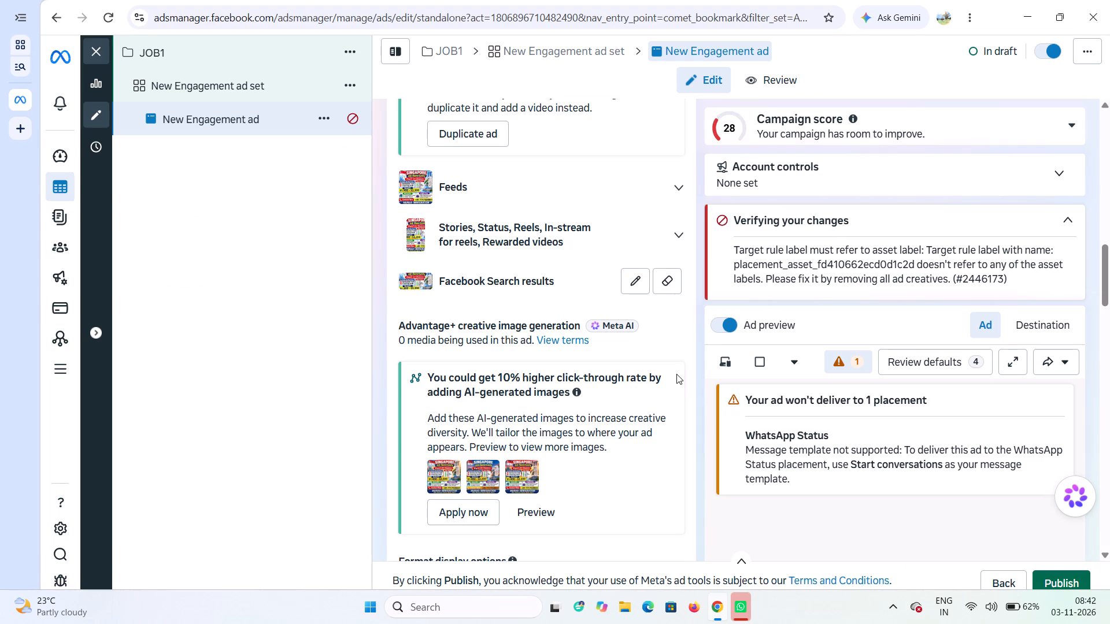
Dismiss the Add products or site links suggestion under Format display options.
scroll(676, 374, down, 3)
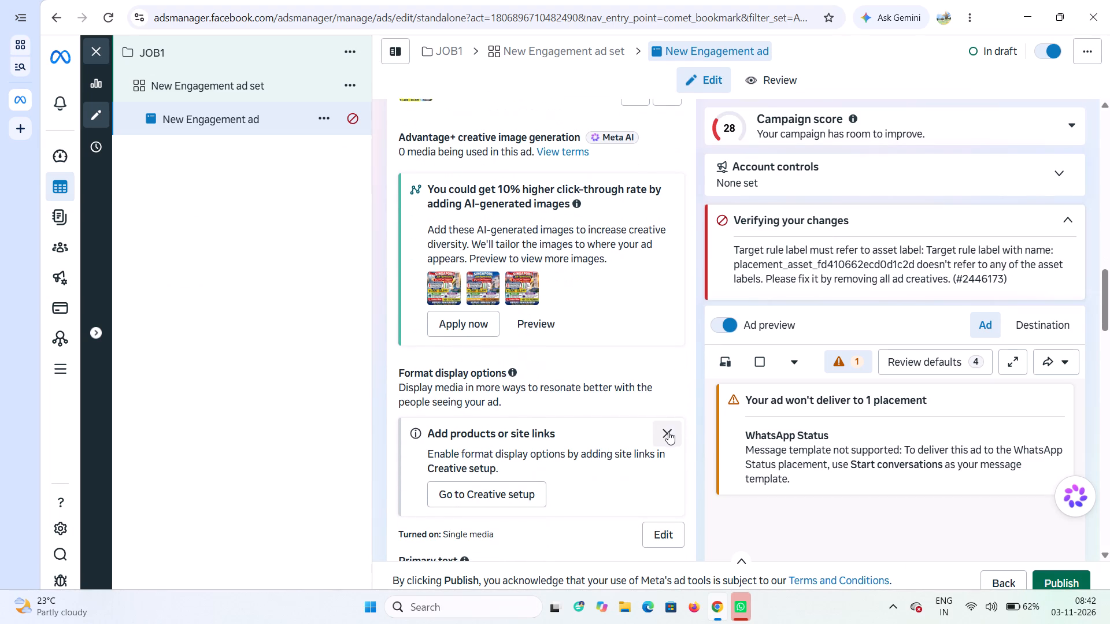
click(669, 430)
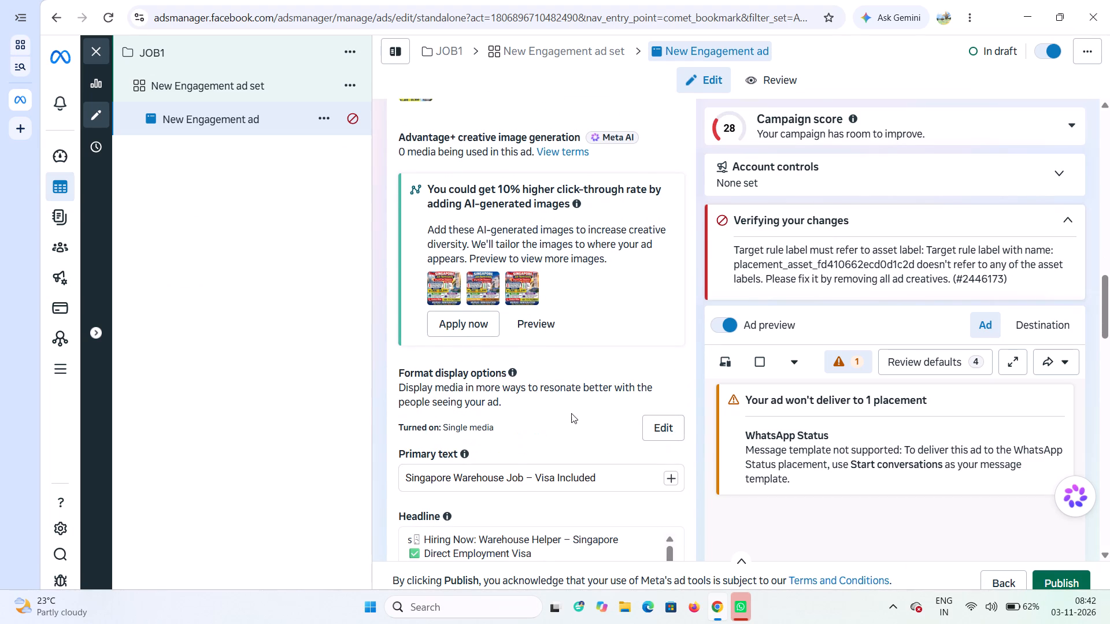
Review the ad's text, call to action, enhancements, conversation template and tracking, plus the placement warning in the ad preview.
scroll(571, 413, down, 7)
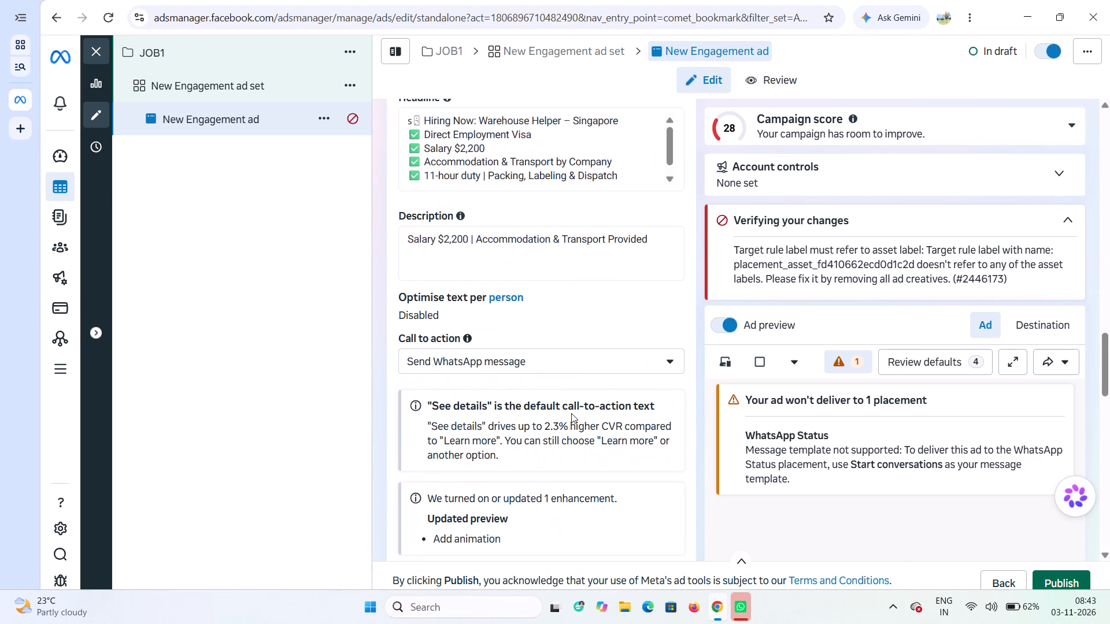
scroll(571, 413, down, 1)
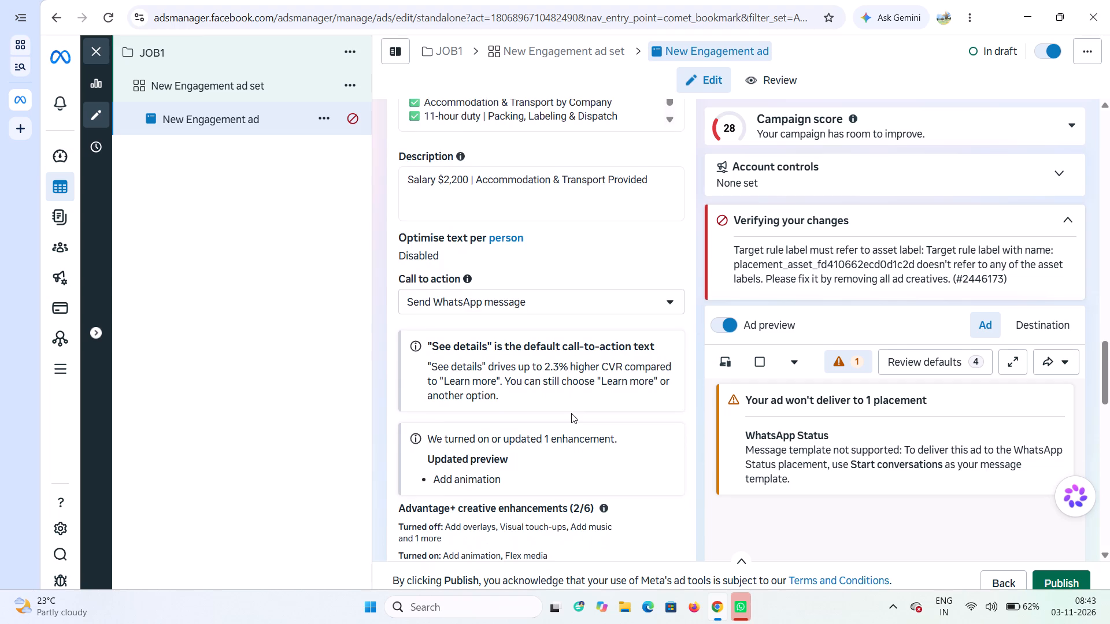
scroll(571, 413, down, 7)
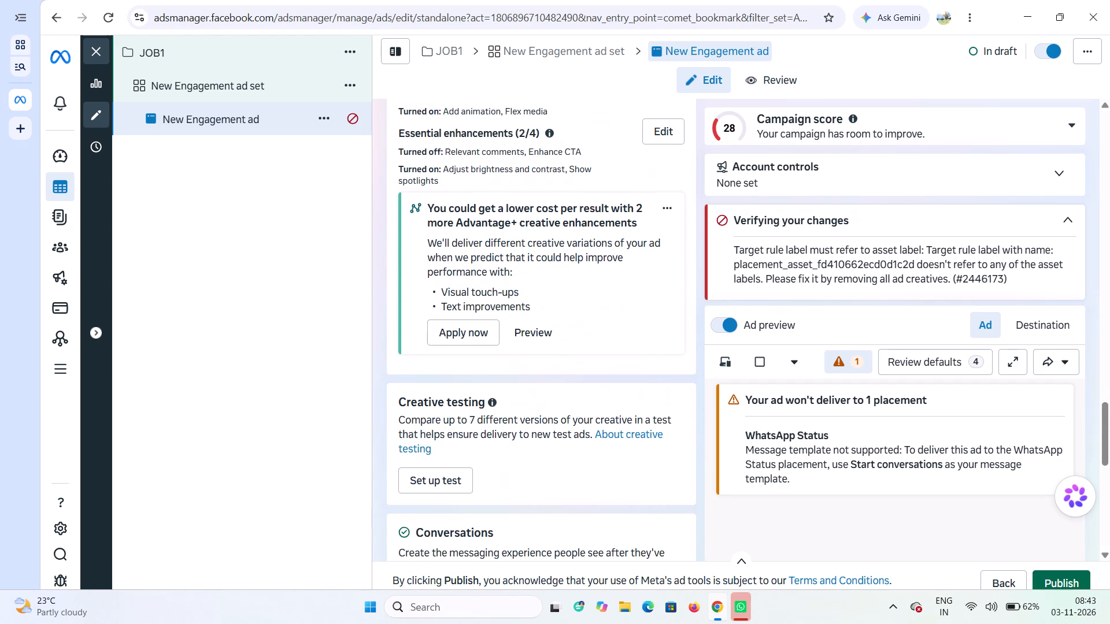
scroll(571, 413, down, 9)
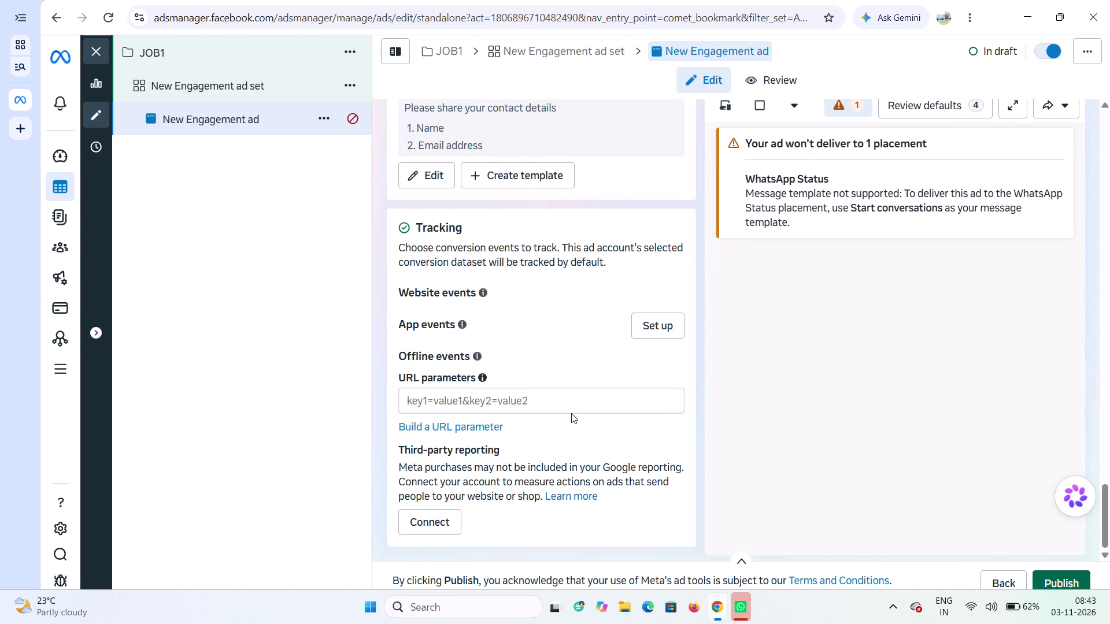
scroll(571, 413, up, 20)
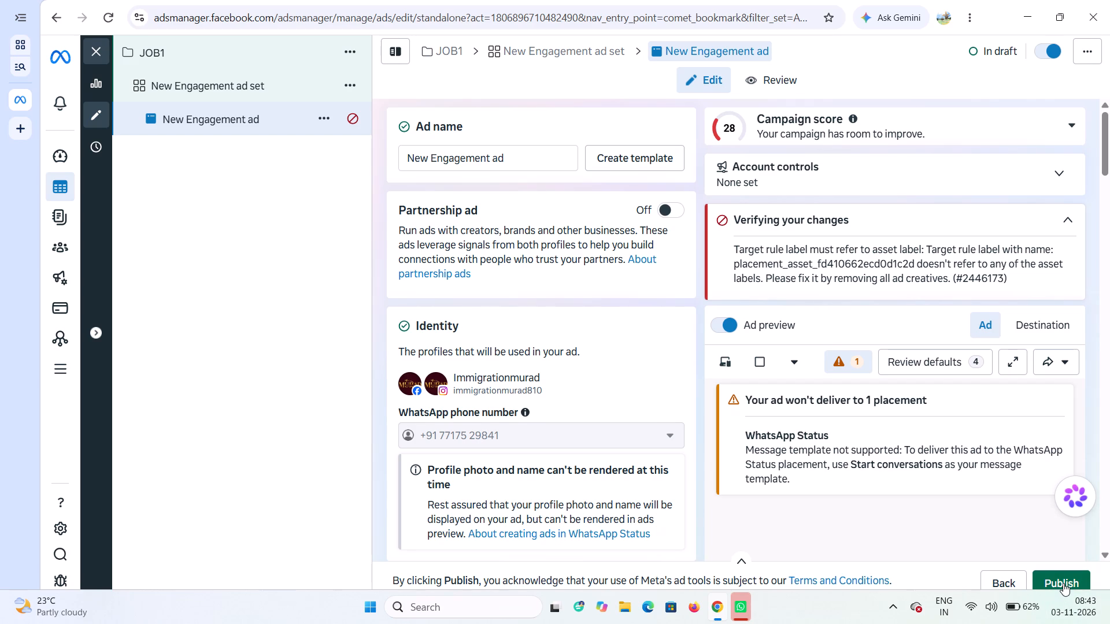
click(853, 358)
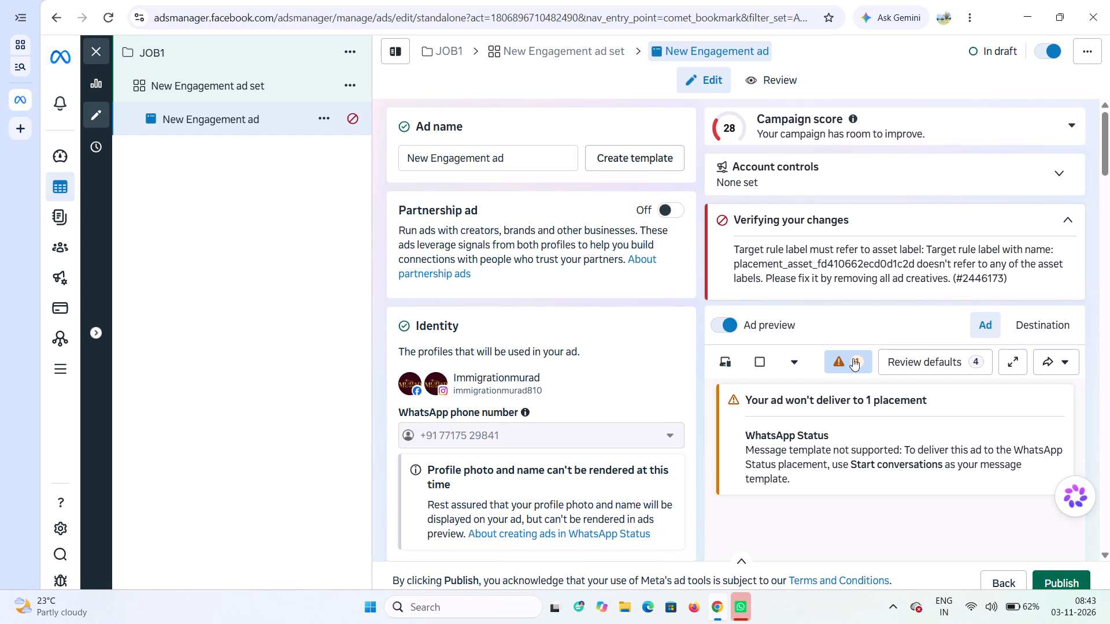
click(842, 444)
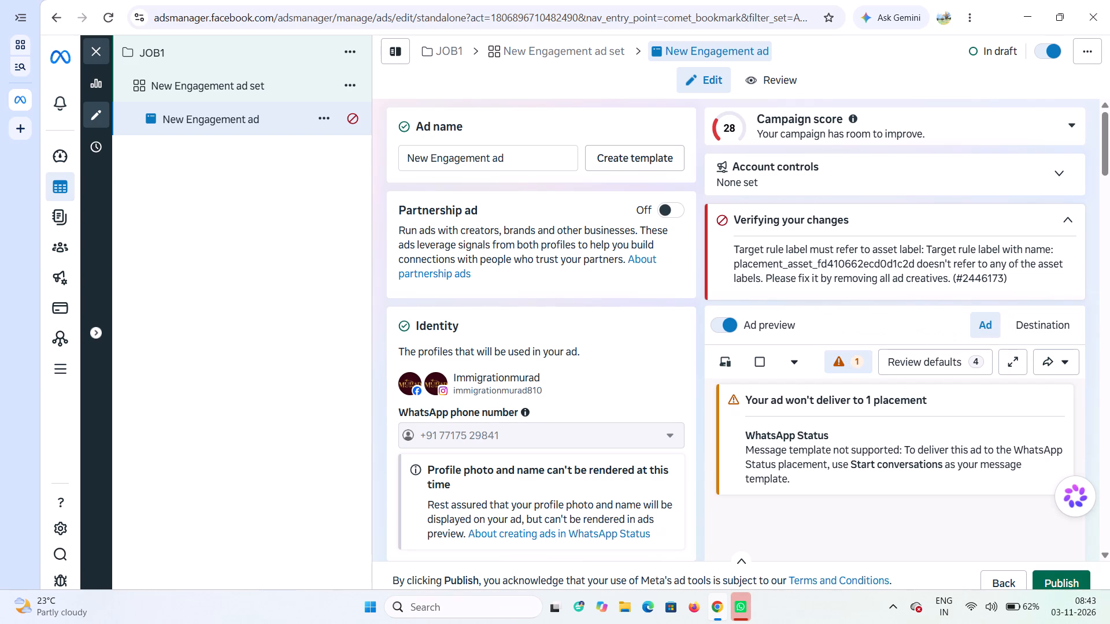
Submit the New Engagement ad in the JOB1 campaign for publishing.
click(1072, 581)
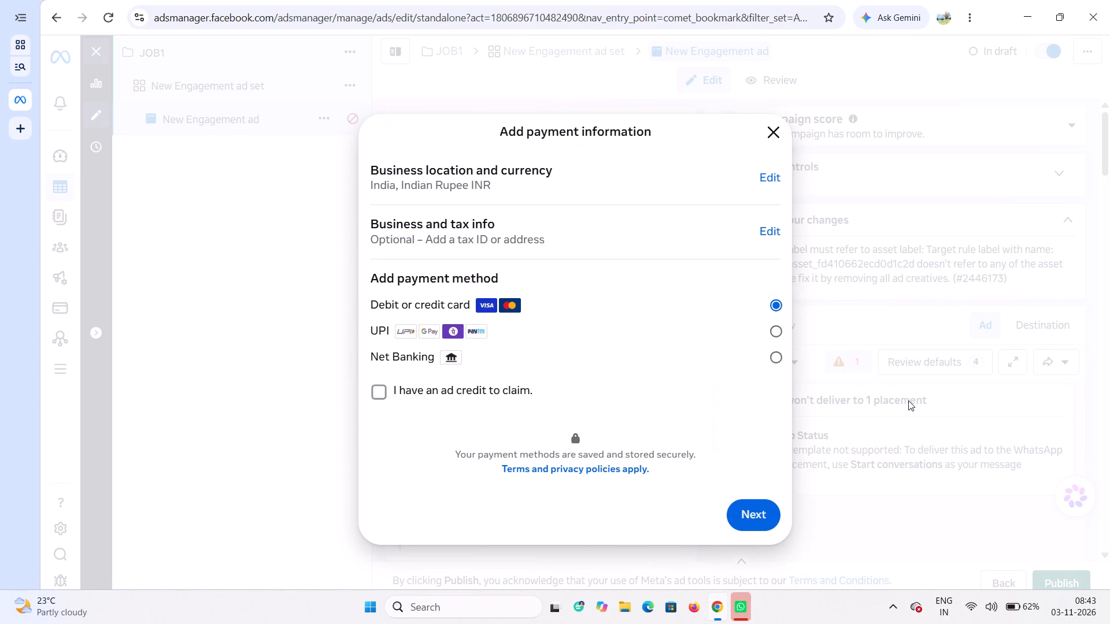
Choose UPI as the payment method and continue to the business information form.
click(721, 339)
click(734, 510)
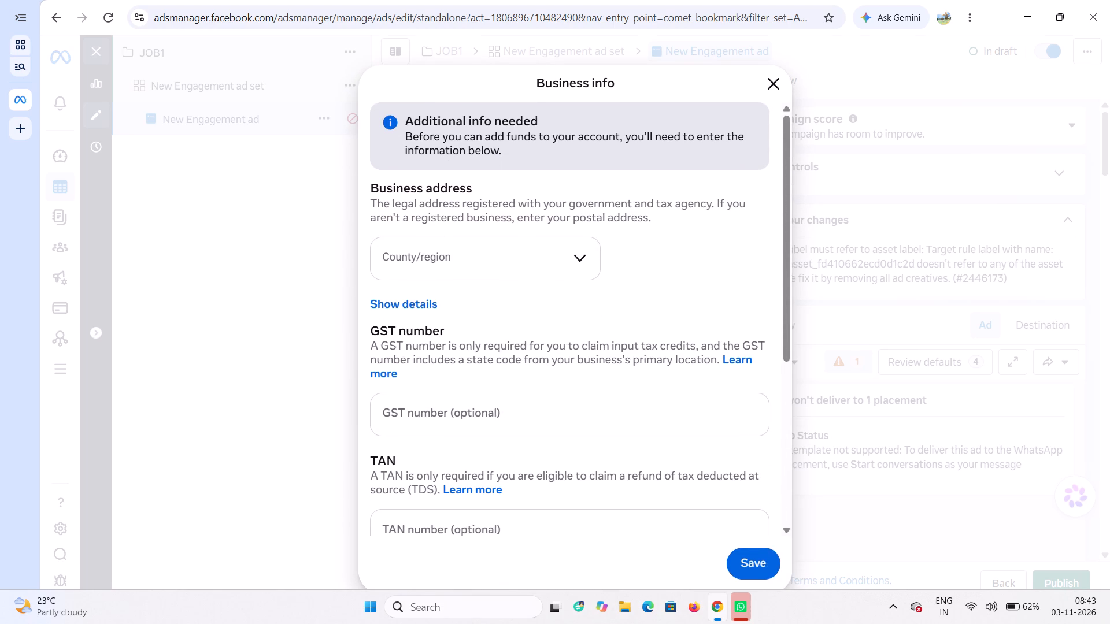
Look through the county/region list for the business address.
click(551, 262)
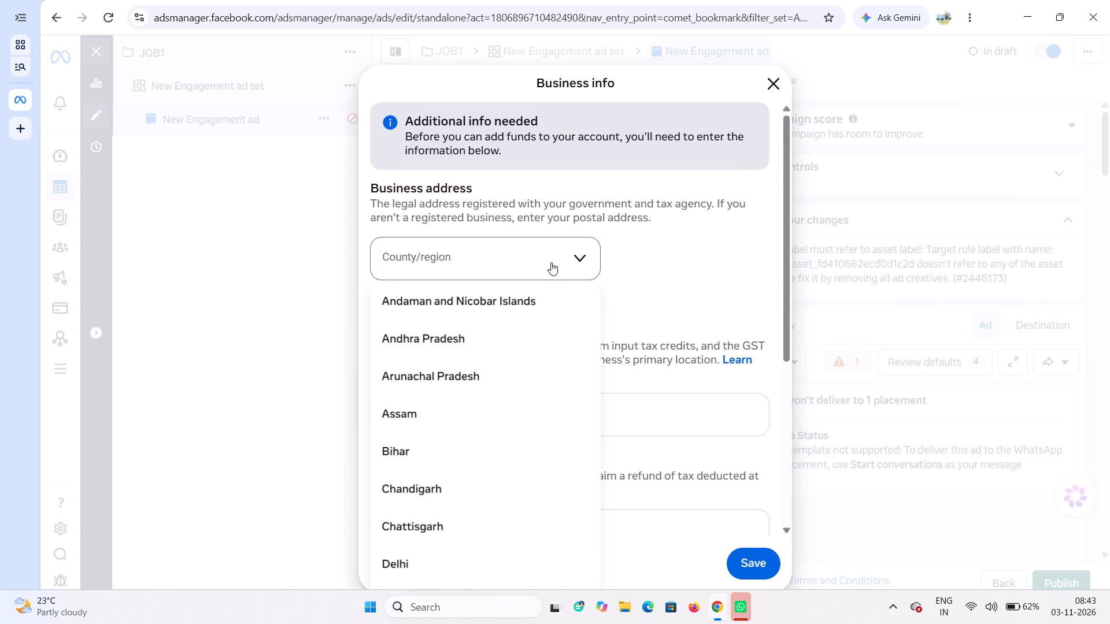
text(in)
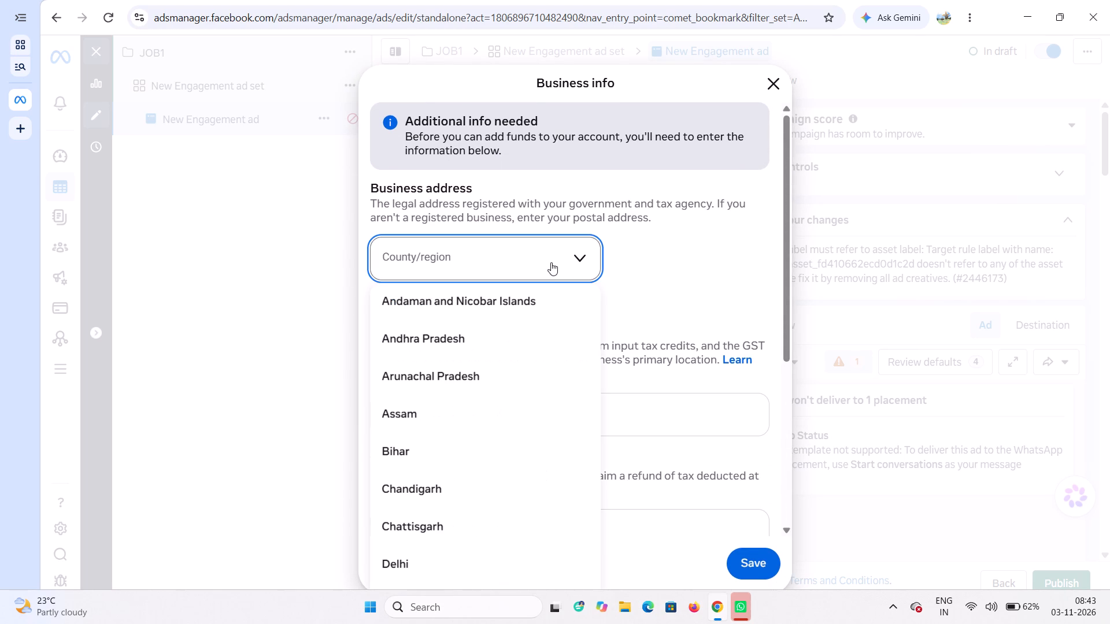
click(551, 262)
click(438, 259)
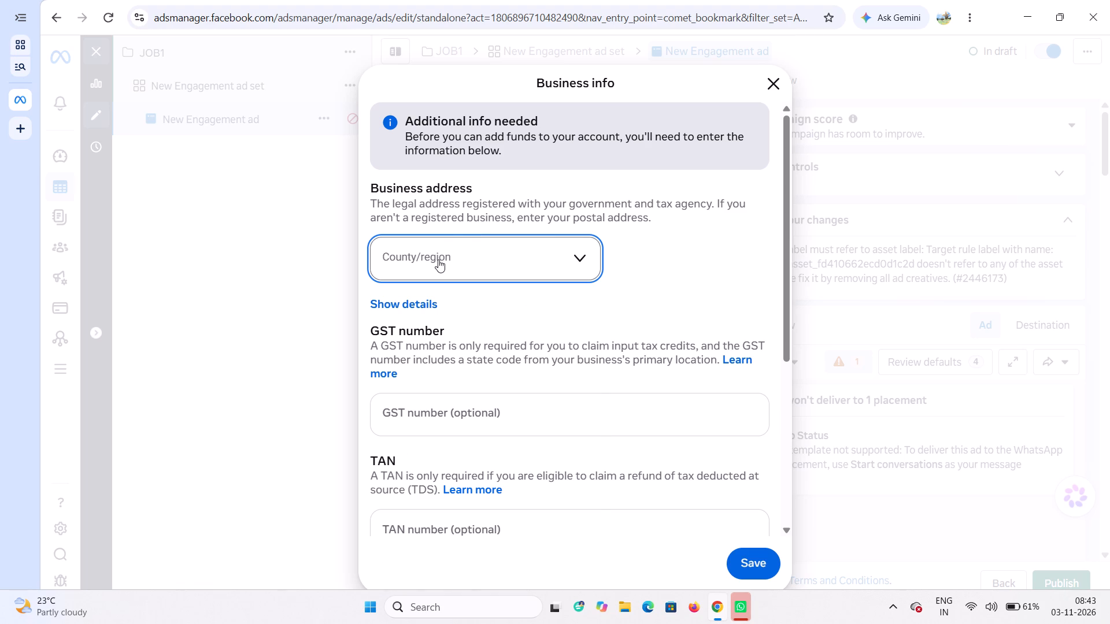
scroll(425, 480, down, 2)
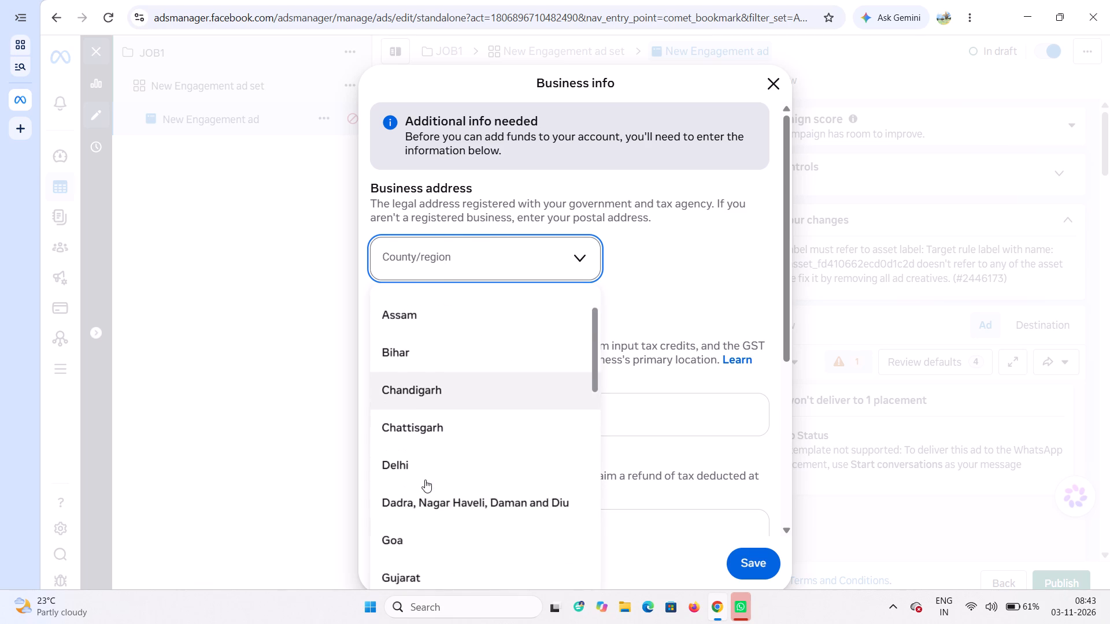
scroll(425, 480, down, 2)
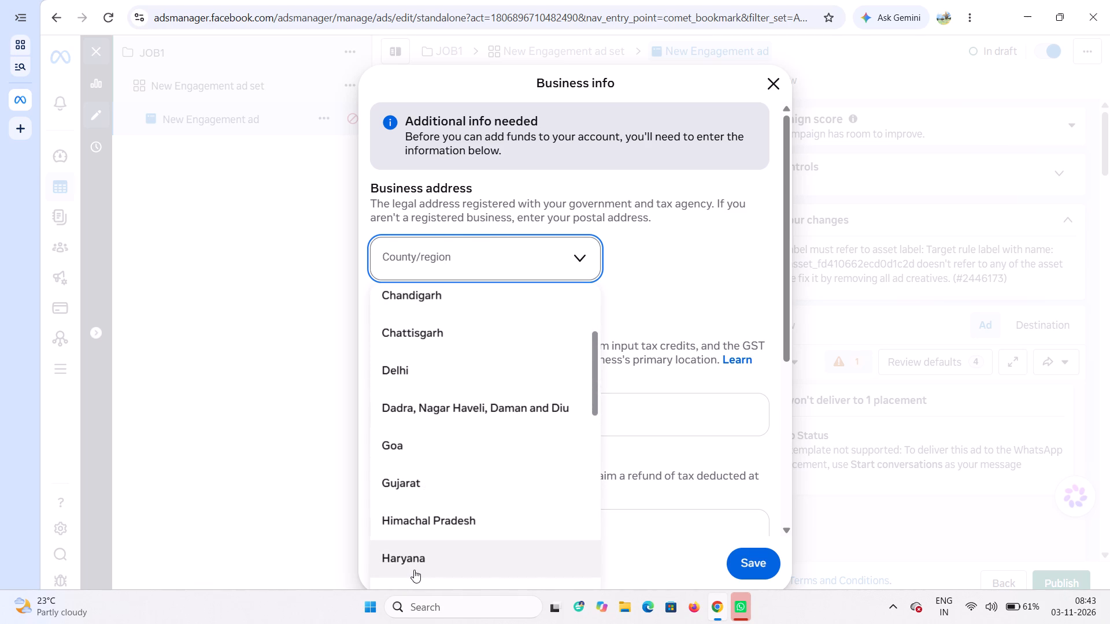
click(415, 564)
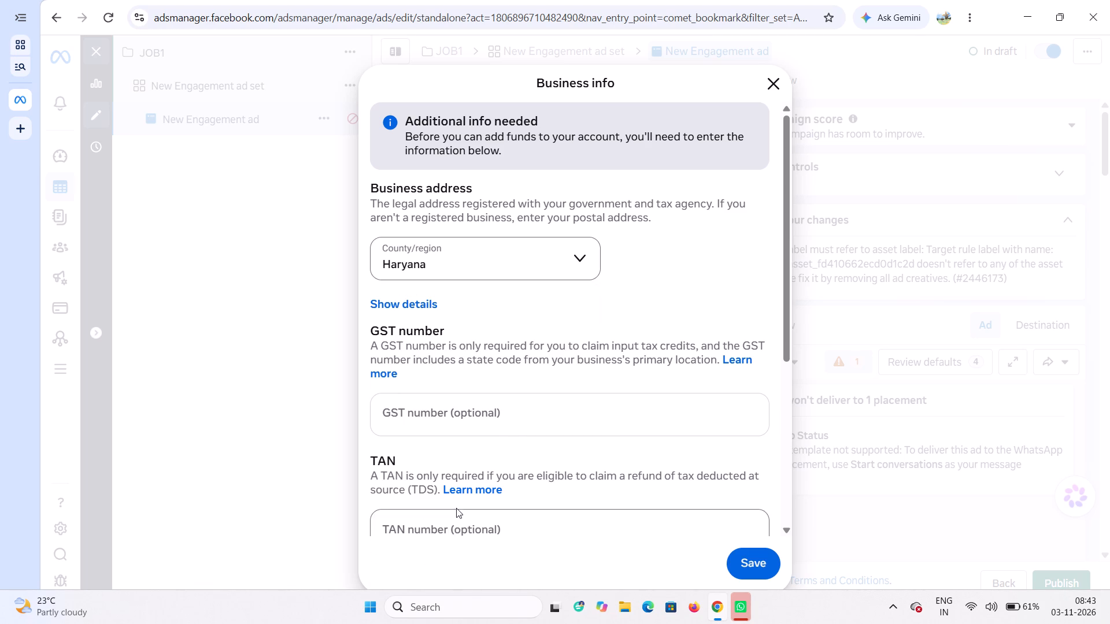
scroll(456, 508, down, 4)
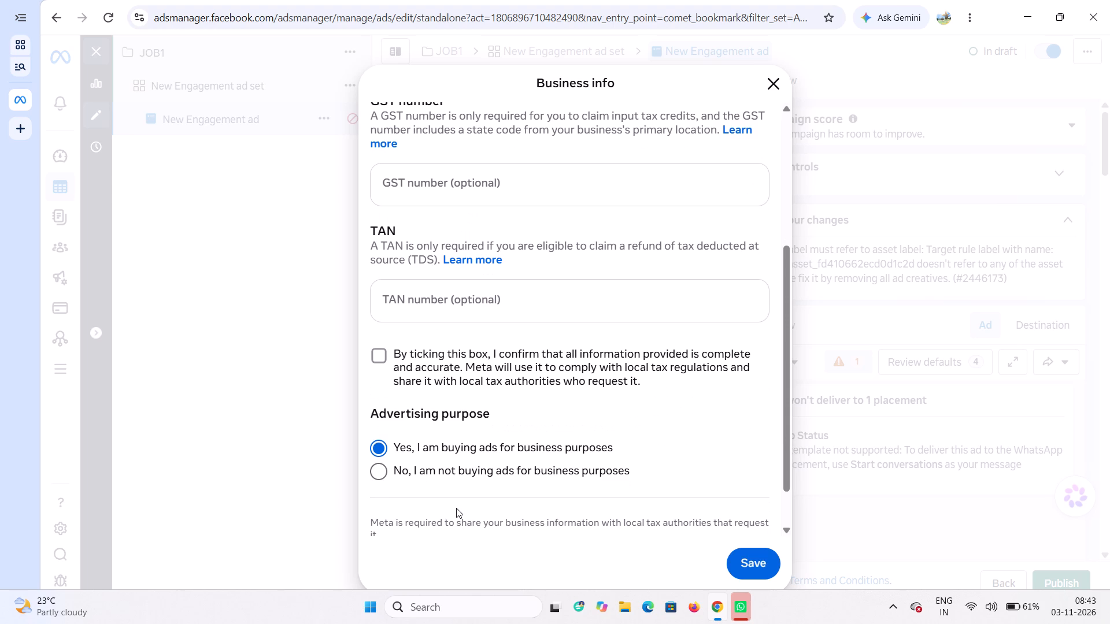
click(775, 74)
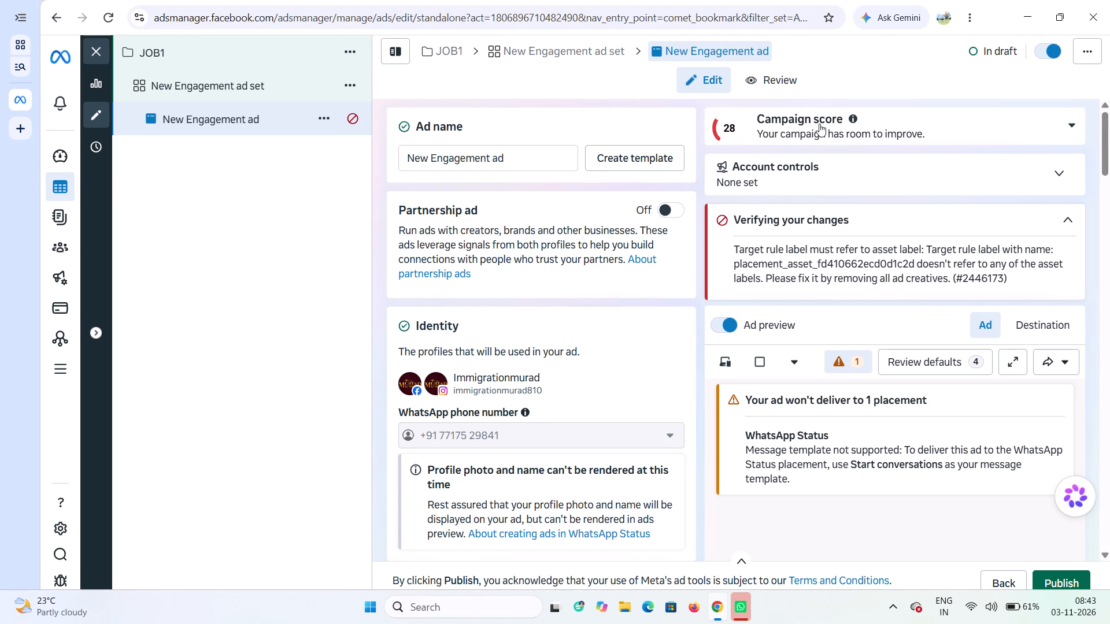
Review the engagement ad's settings summary and the delivery warning in its ad preview.
click(763, 90)
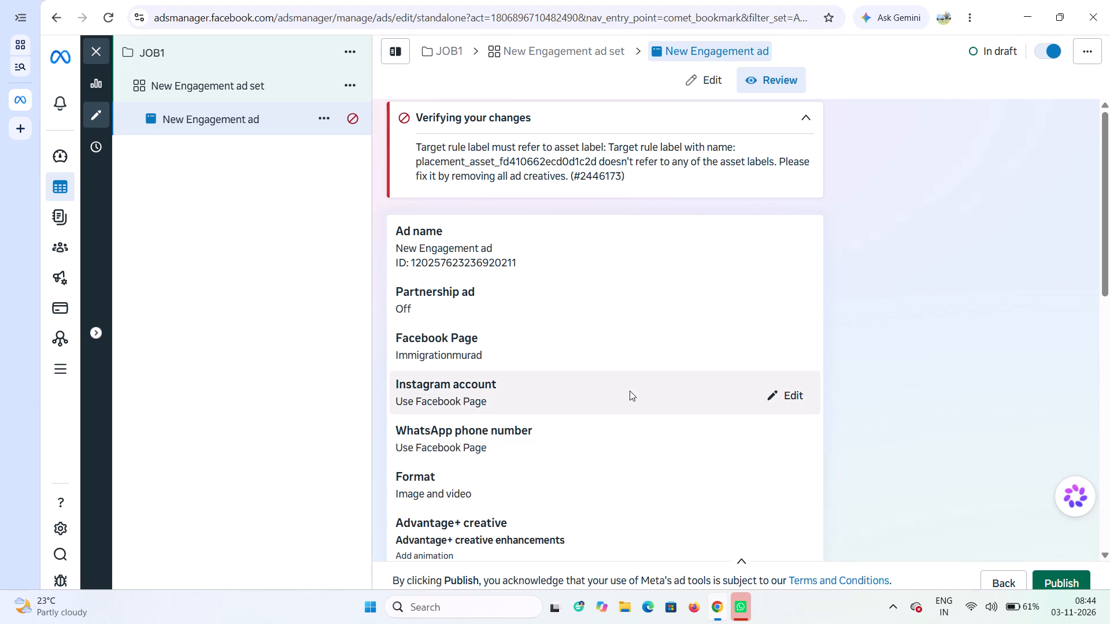
scroll(566, 490, down, 1)
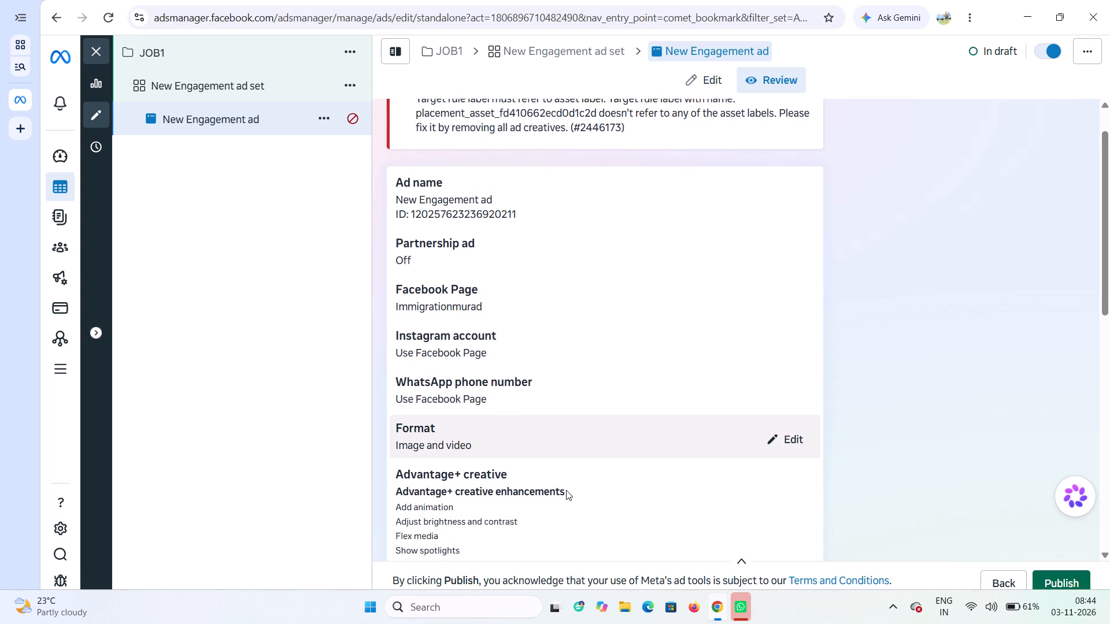
scroll(566, 490, down, 1)
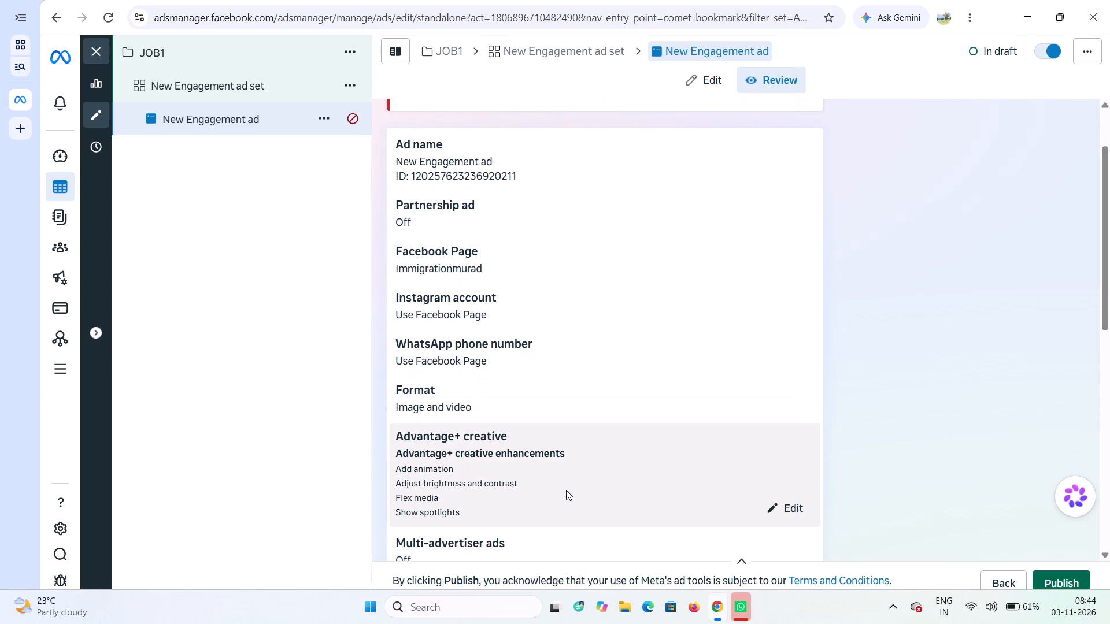
scroll(566, 490, down, 1)
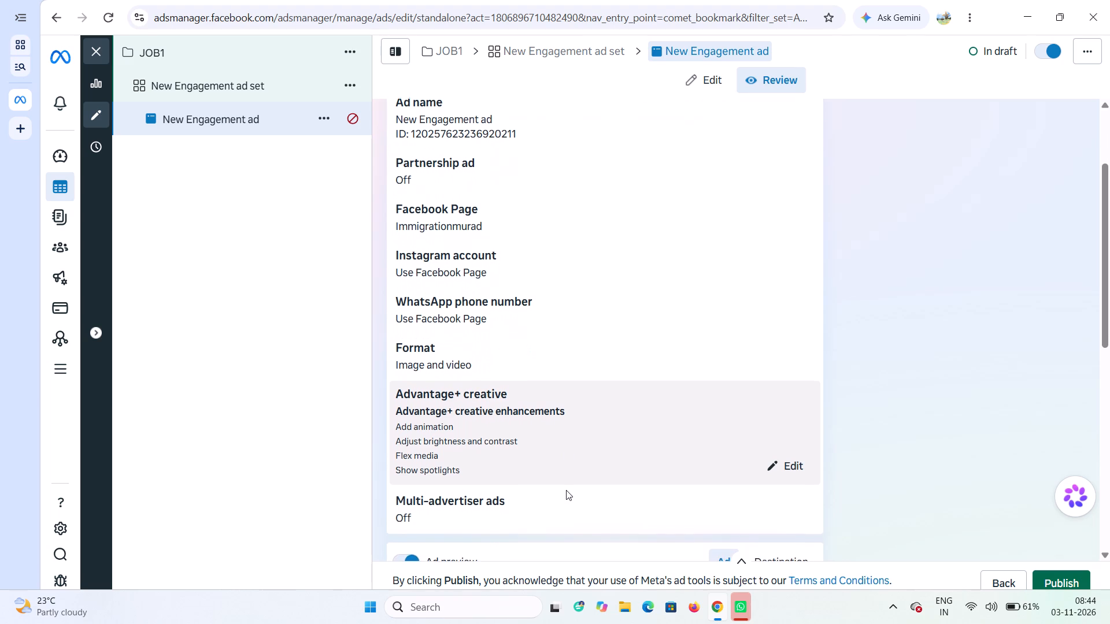
scroll(566, 490, down, 4)
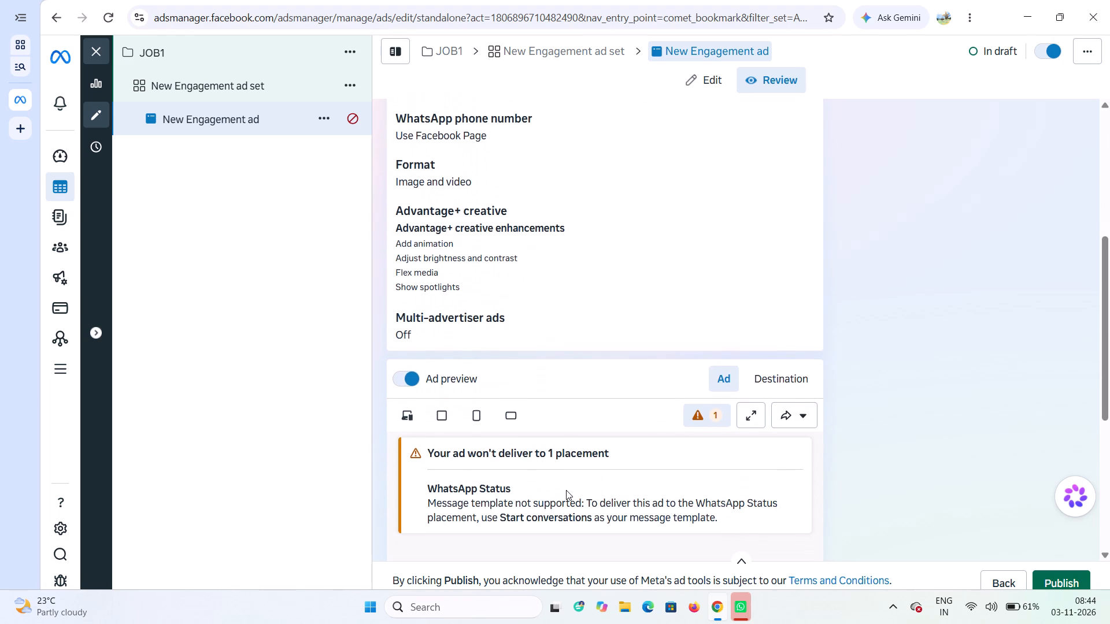
scroll(566, 490, down, 2)
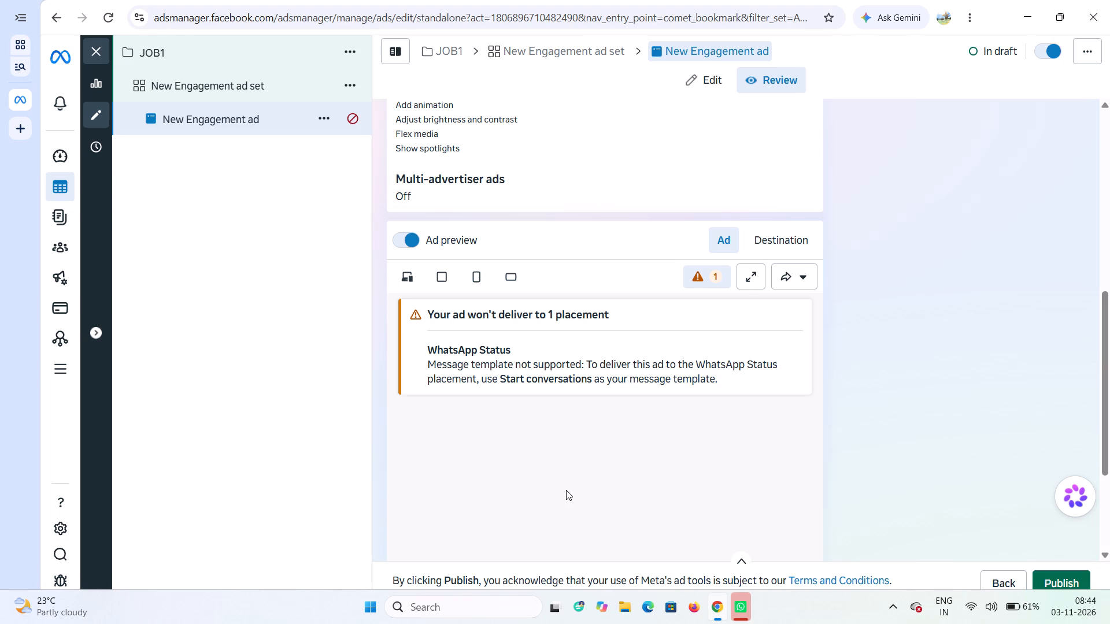
click(535, 351)
drag(535, 351, 519, 481)
click(519, 481)
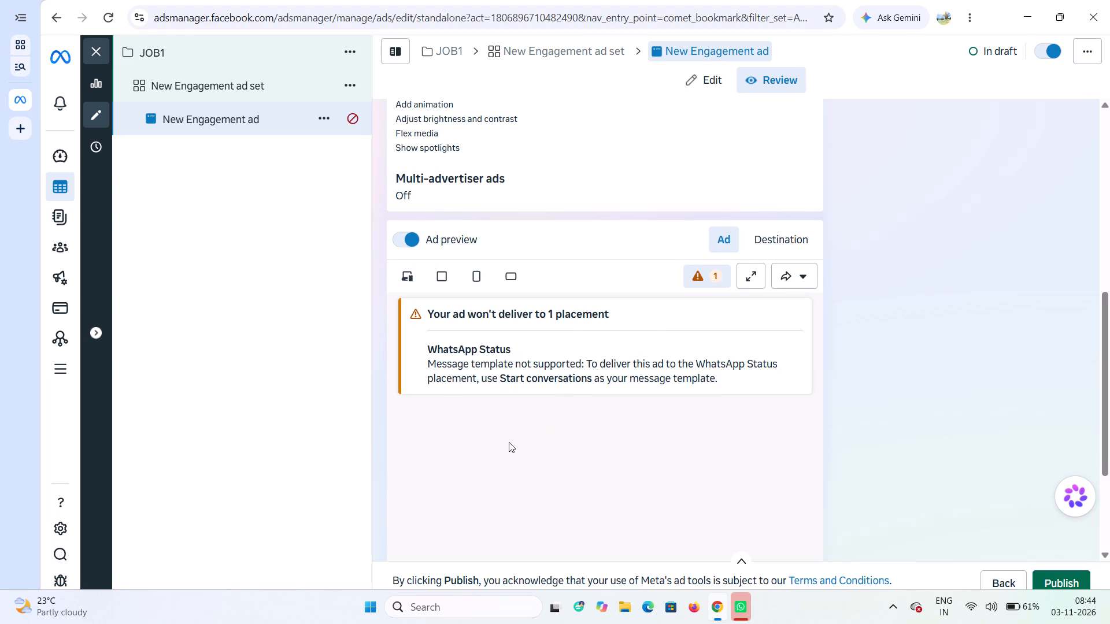
scroll(498, 422, up, 2)
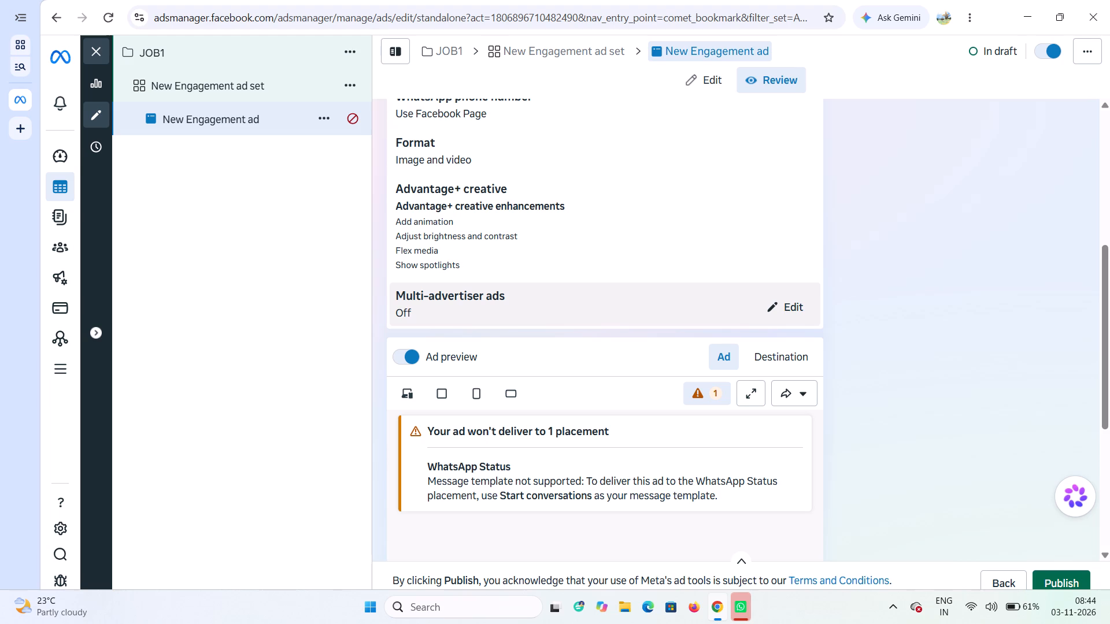
Open the ad's Advantage+ creative enhancements for editing from the ad review.
click(411, 228)
click(791, 266)
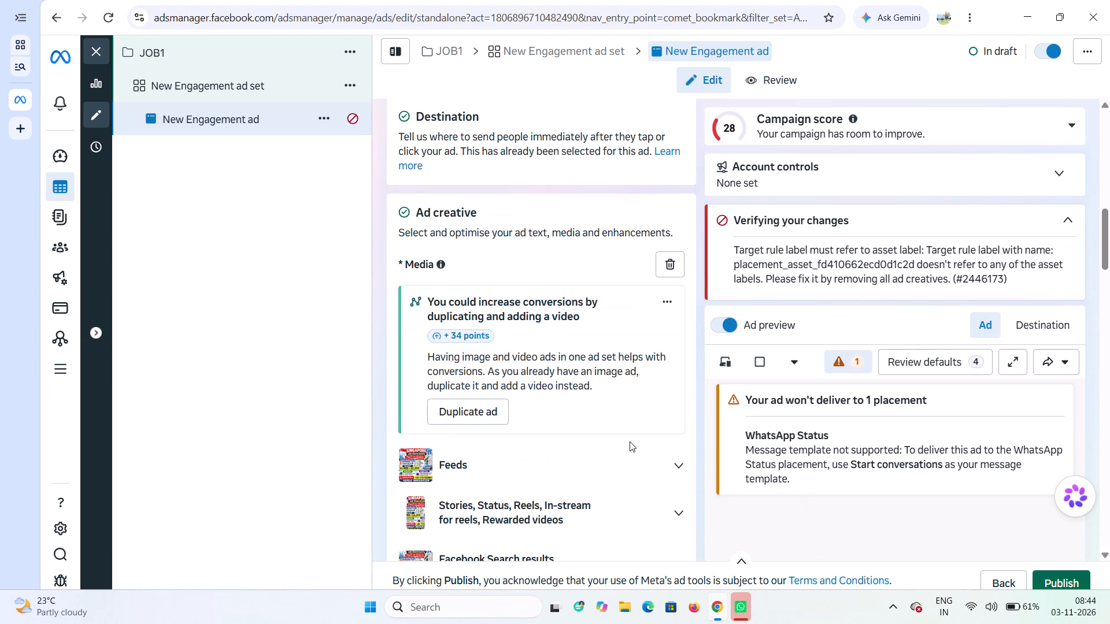
scroll(630, 441, down, 12)
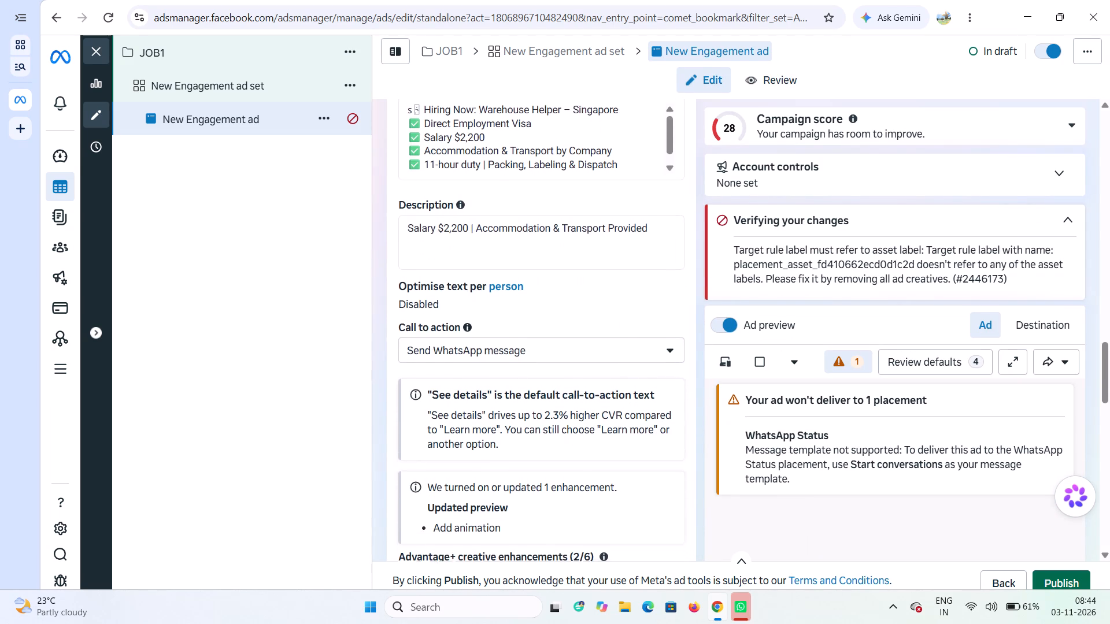
scroll(630, 441, down, 1)
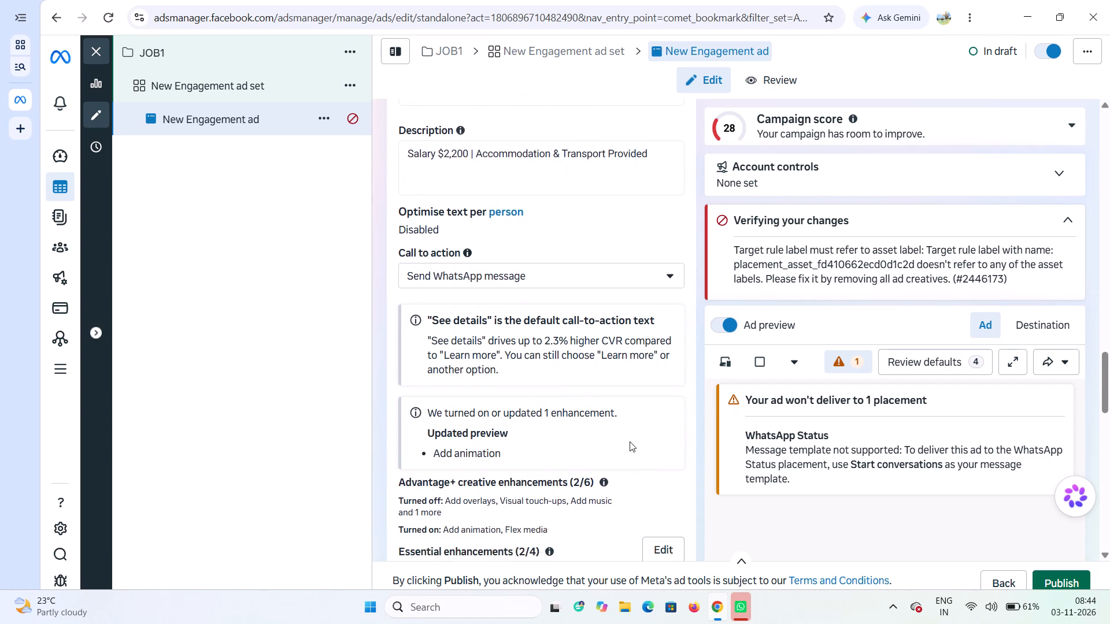
scroll(630, 441, down, 3)
scroll(630, 441, right, 1)
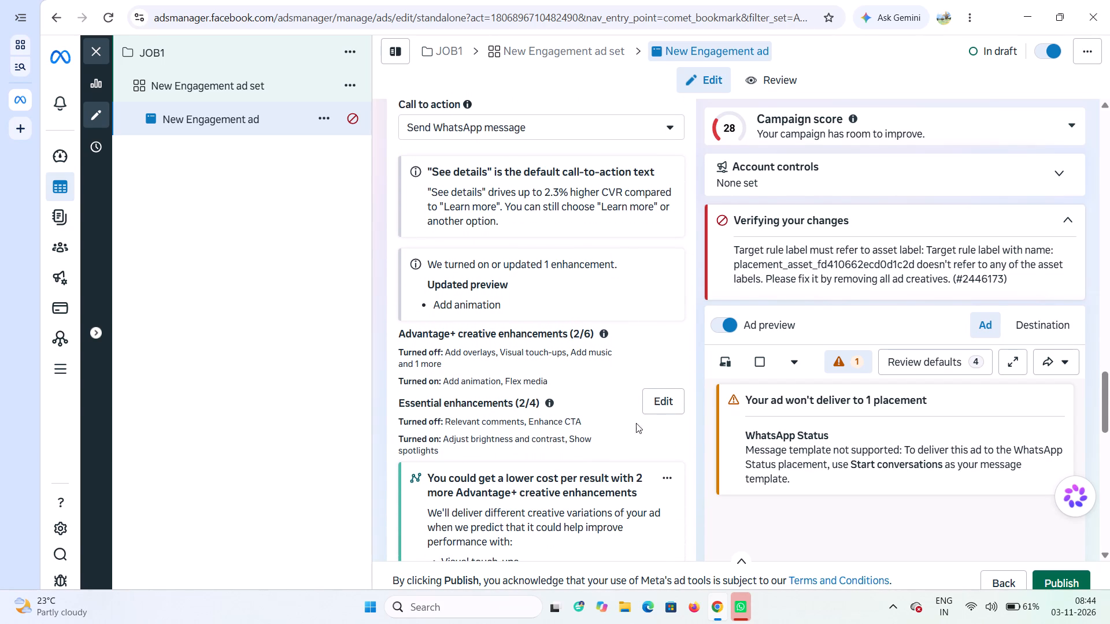
click(655, 396)
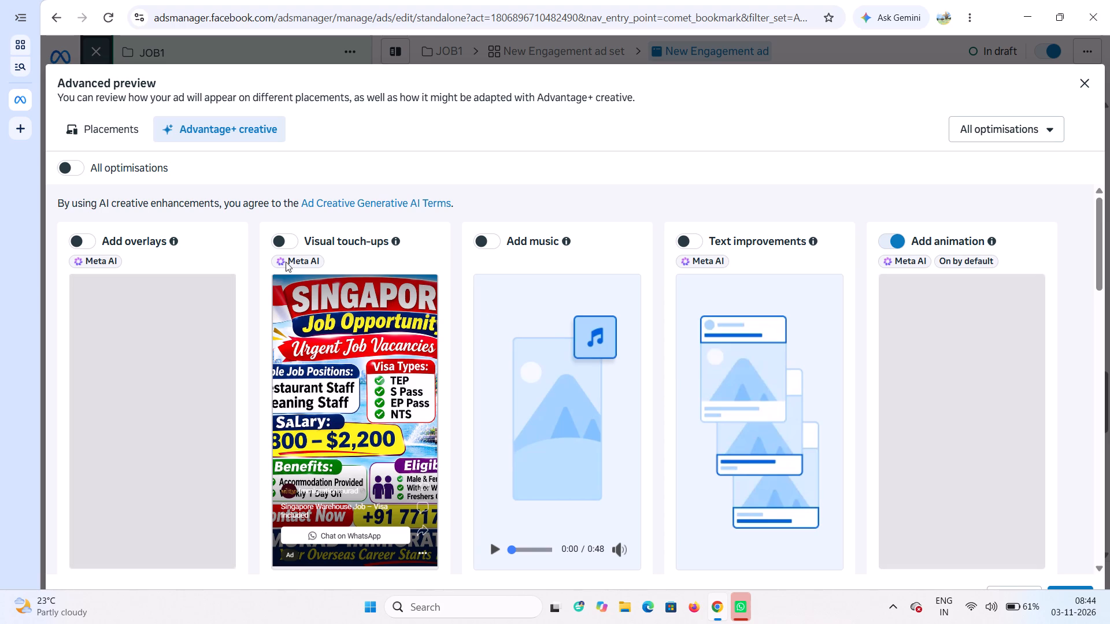
Check the placements preview for the placement the ad won't deliver to.
click(108, 121)
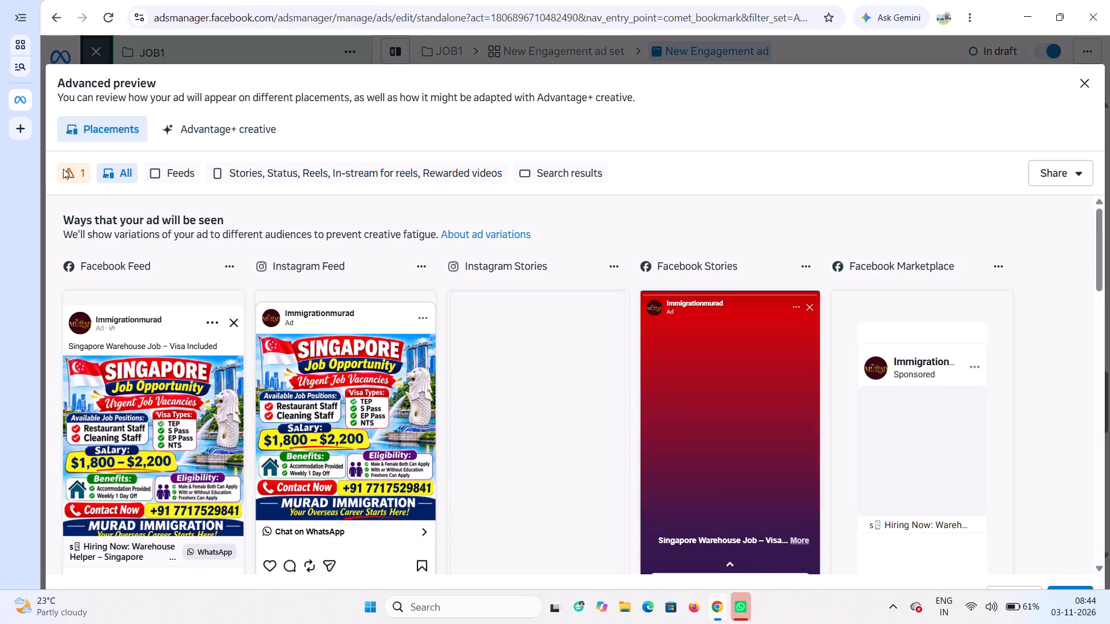
click(66, 174)
click(66, 174)
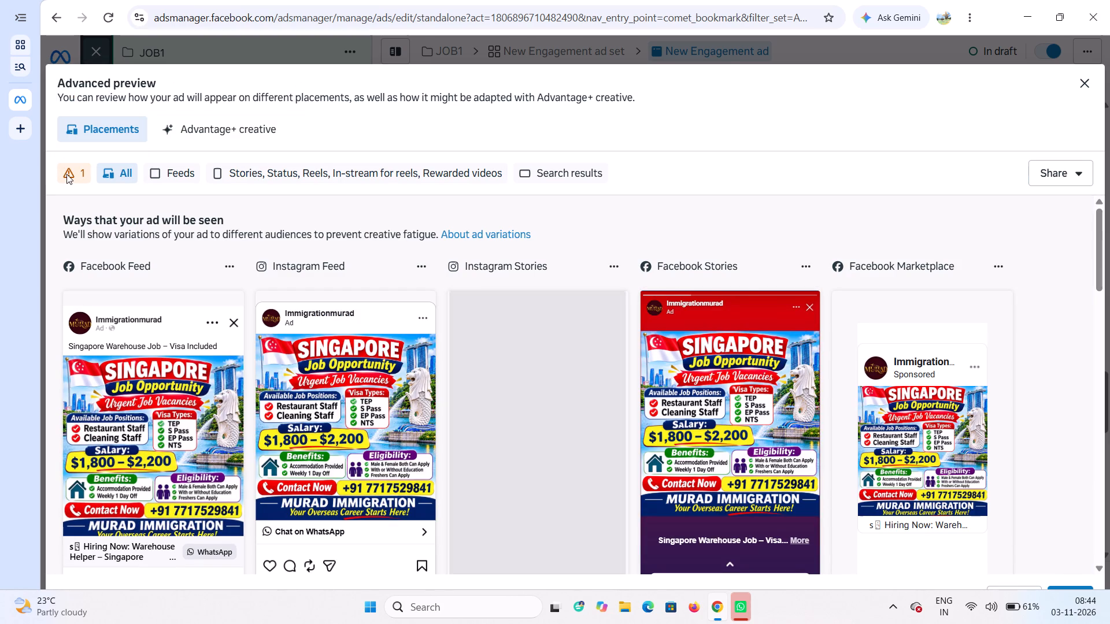
click(66, 174)
click(66, 174)
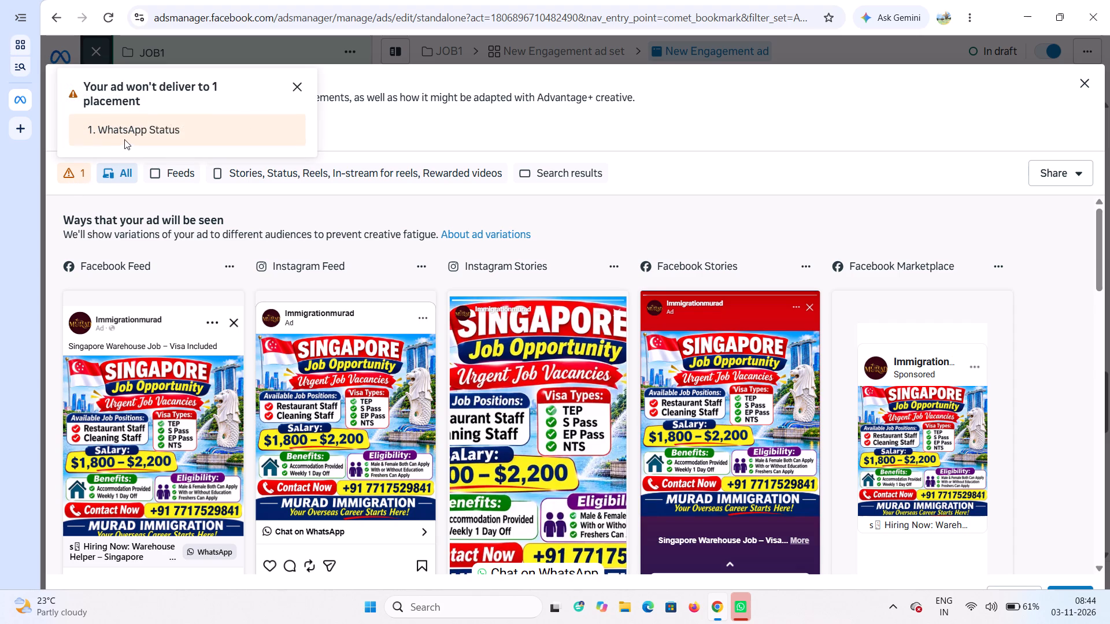
click(131, 131)
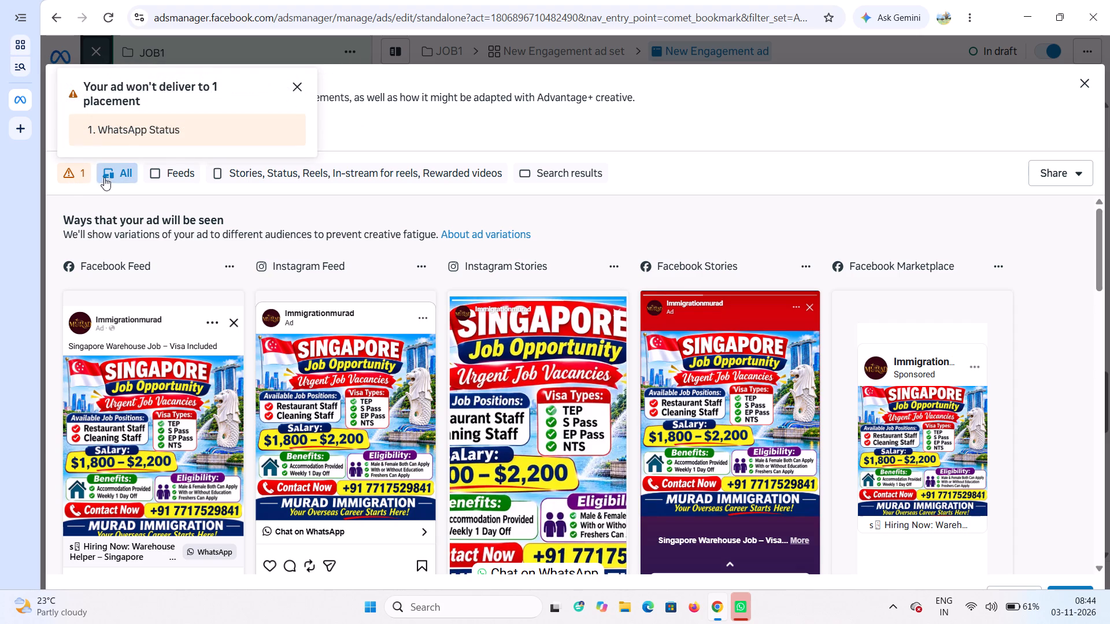
click(292, 84)
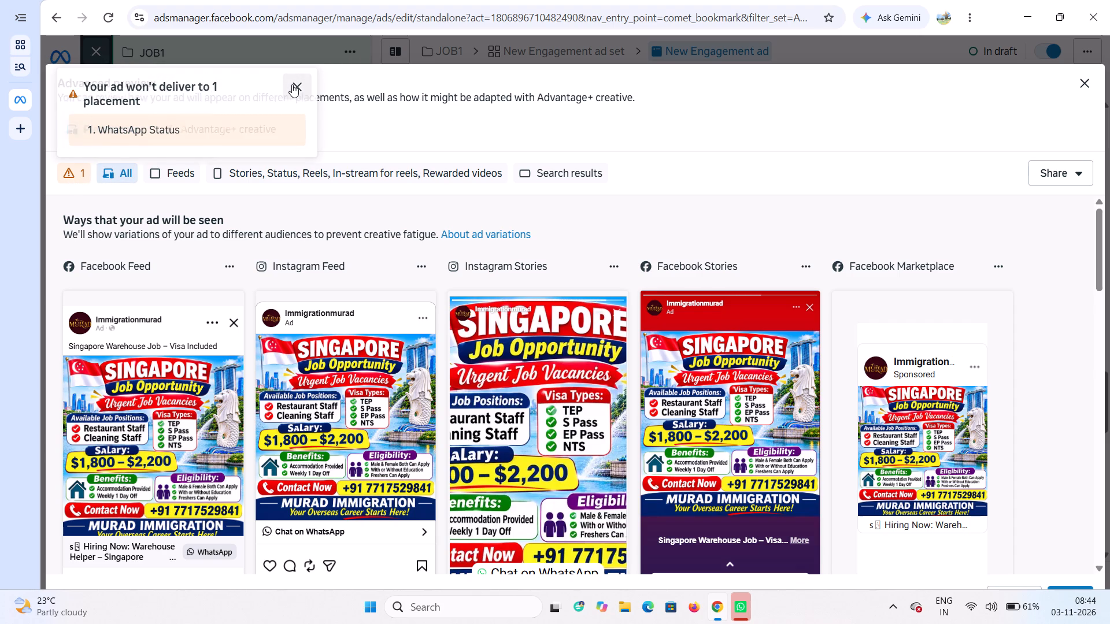
Filter the preview to Stories, Status and Reels placements, try to select WhatsApp Status, and close the advanced preview.
click(291, 172)
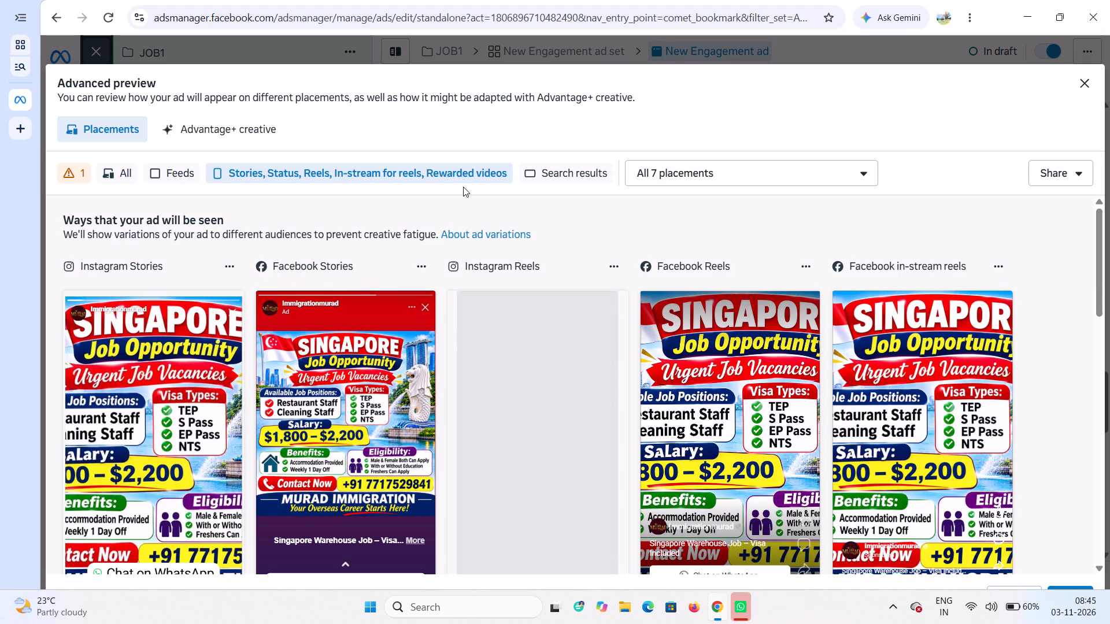
click(688, 166)
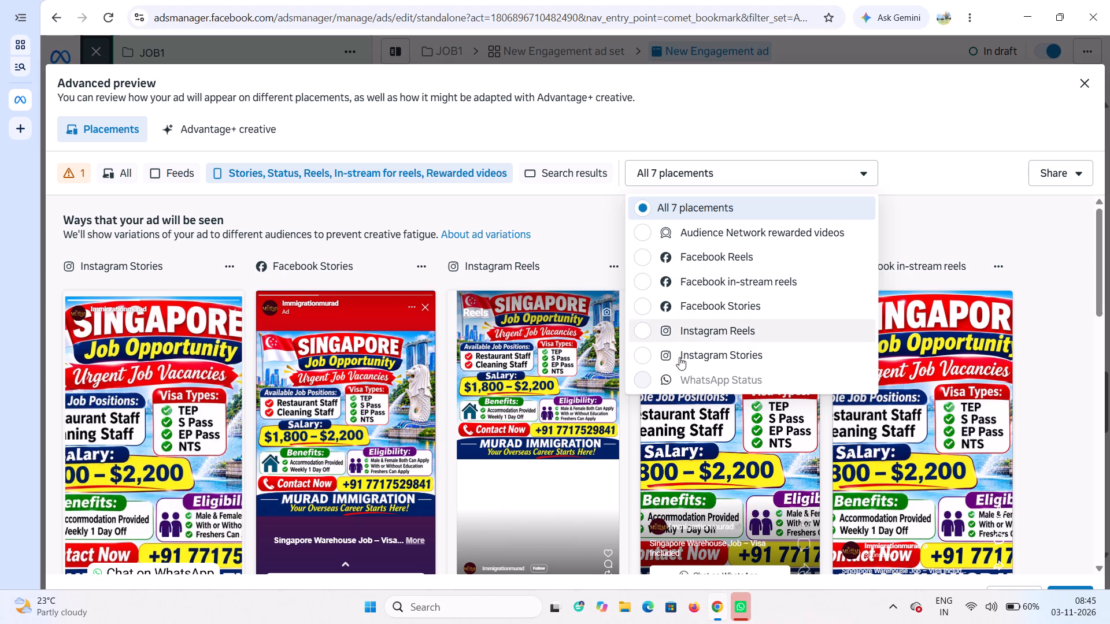
click(646, 381)
drag(646, 381, 732, 429)
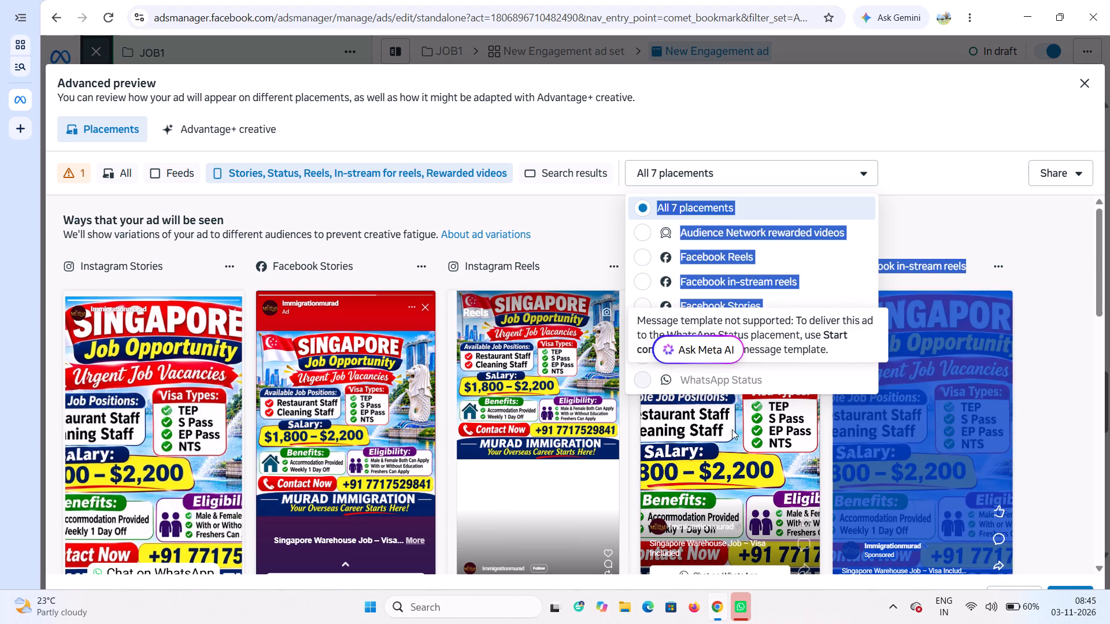
drag(732, 429, 926, 101)
click(926, 101)
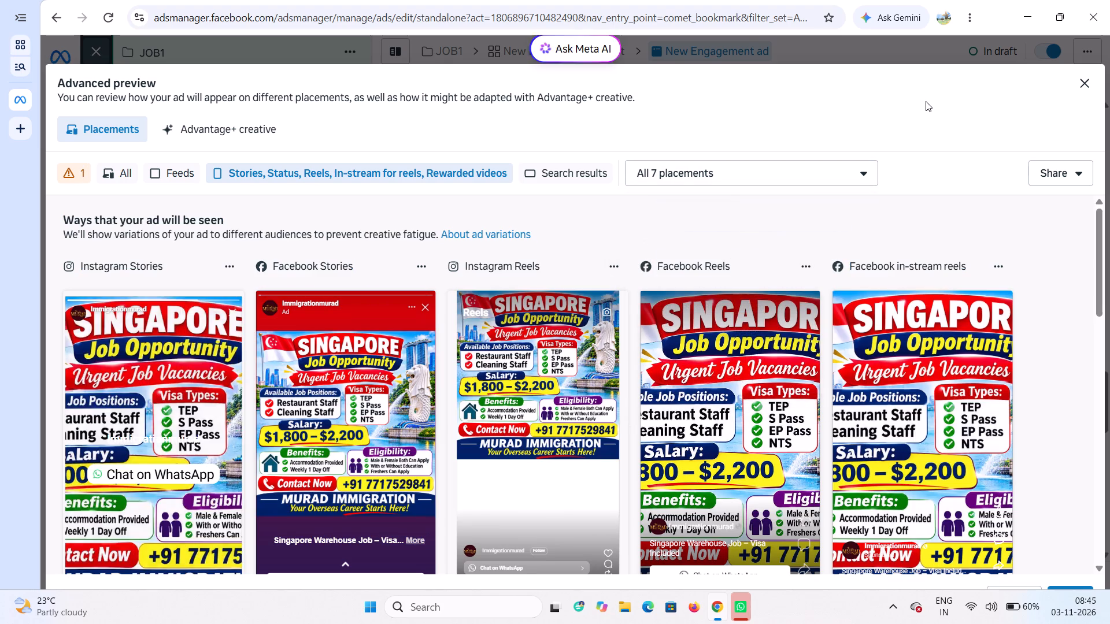
click(830, 169)
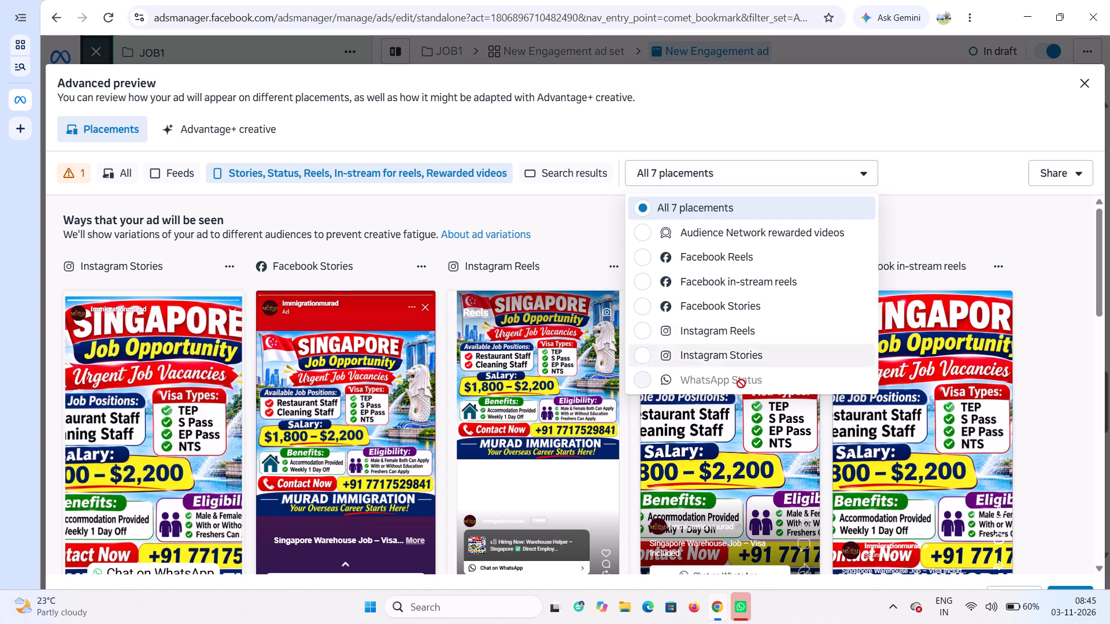
click(859, 132)
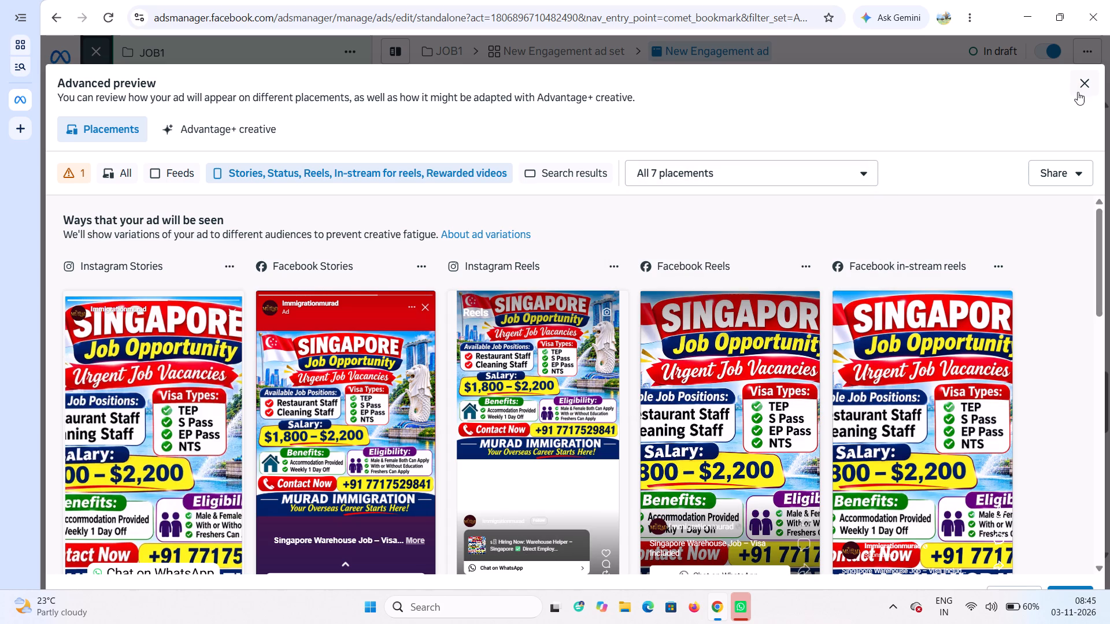
click(1082, 86)
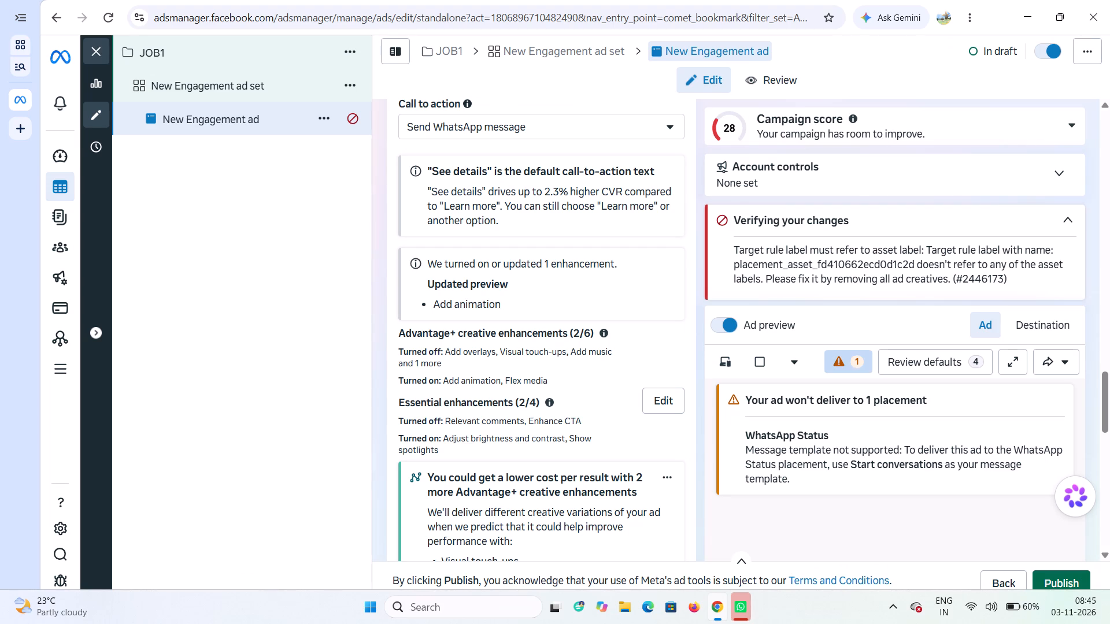
Start a new conversation template for the ad using the Start conversations type and continue to its welcome message setup.
scroll(621, 461, down, 4)
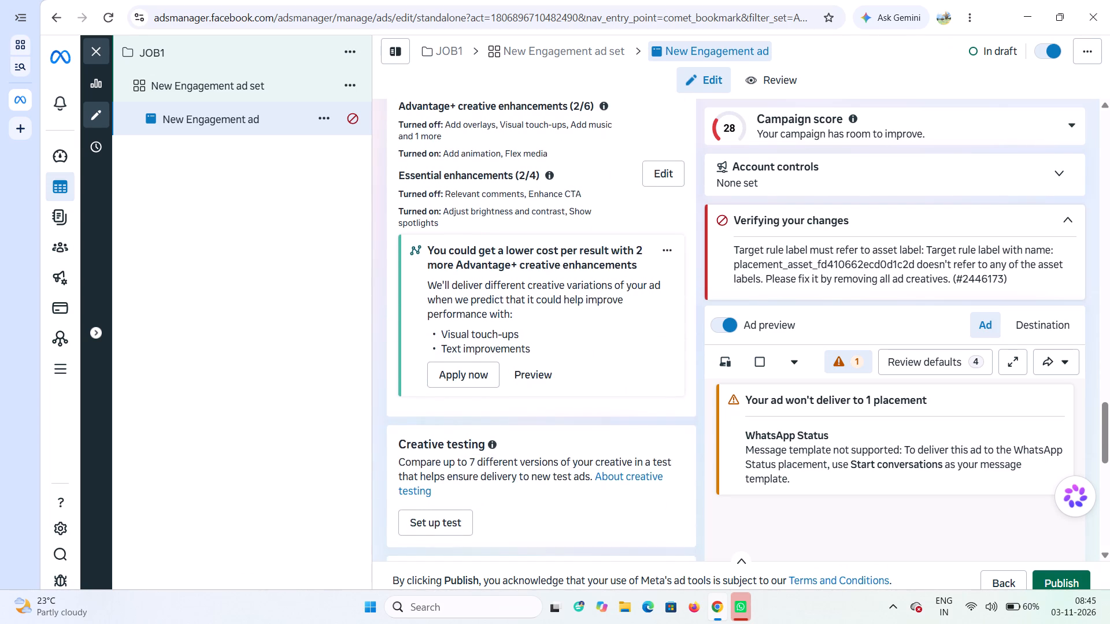
scroll(621, 461, down, 6)
scroll(621, 461, up, 2)
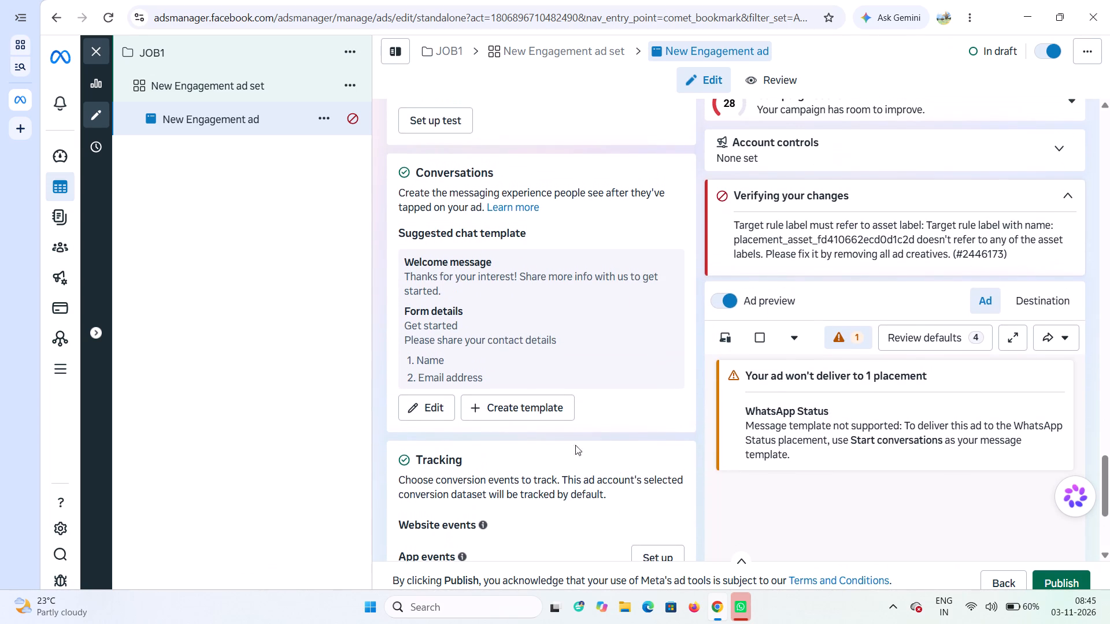
click(530, 411)
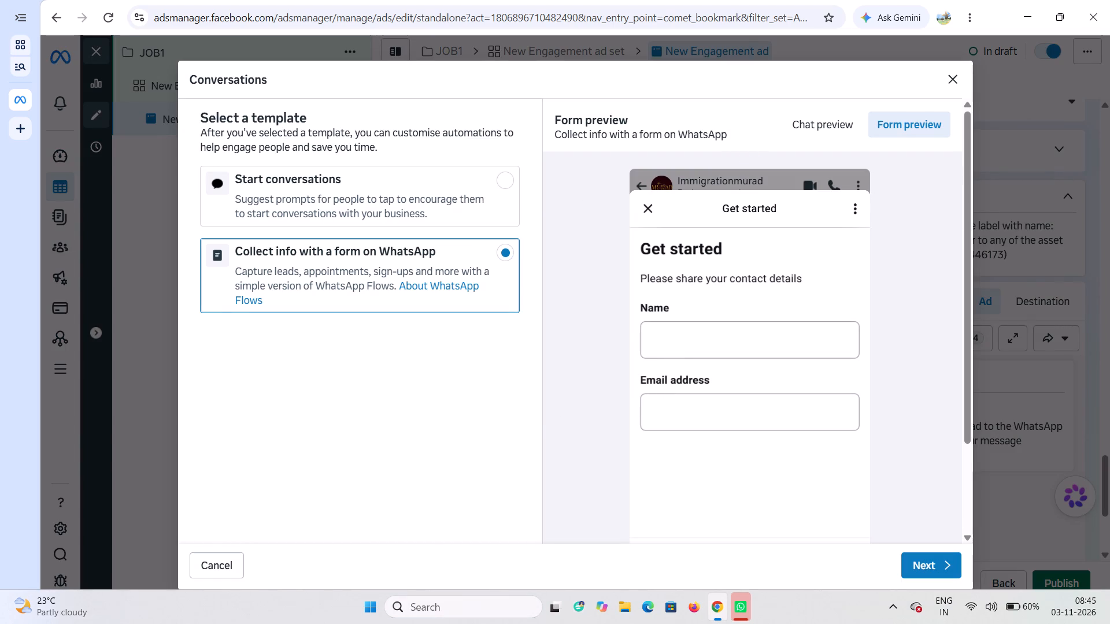
click(773, 412)
drag(711, 374, 637, 393)
click(461, 197)
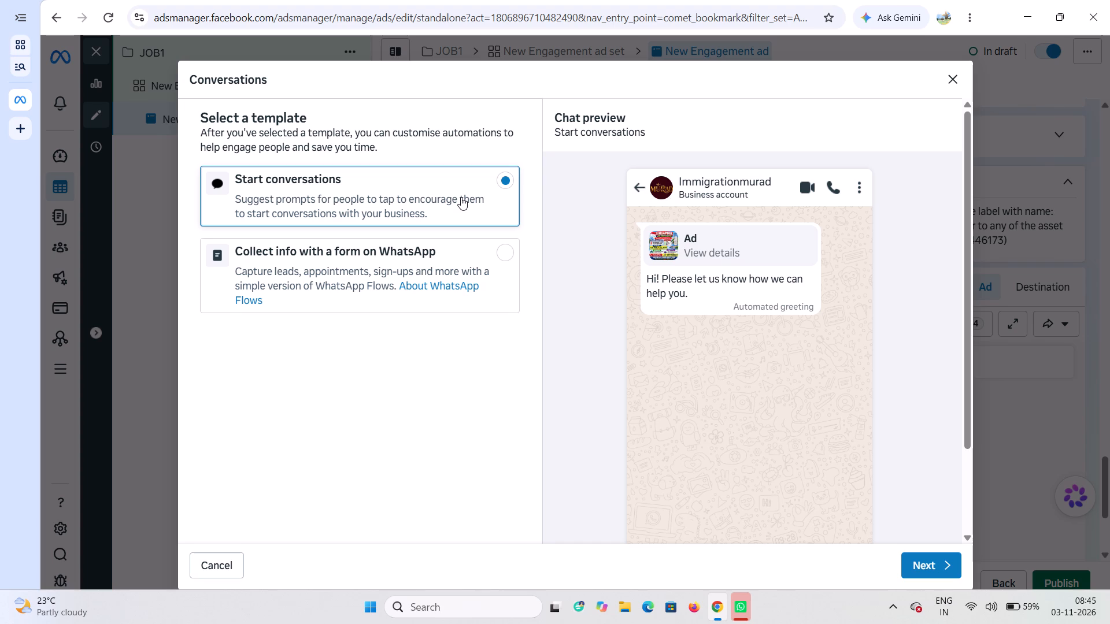
click(928, 570)
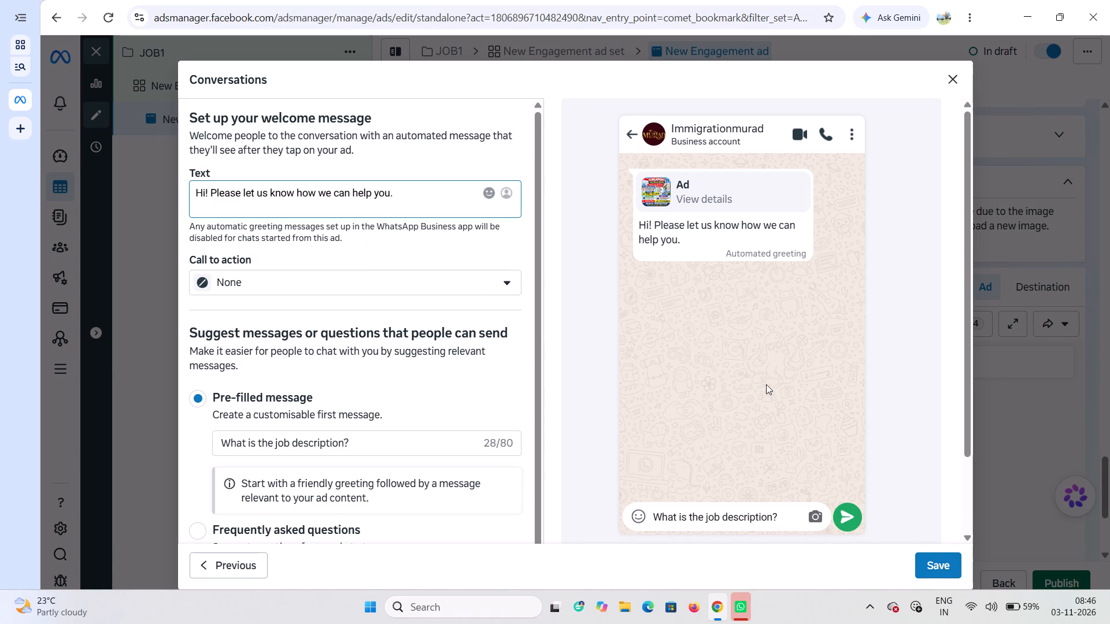
Set the welcome message's call to action to Call now and save the conversation template.
click(484, 278)
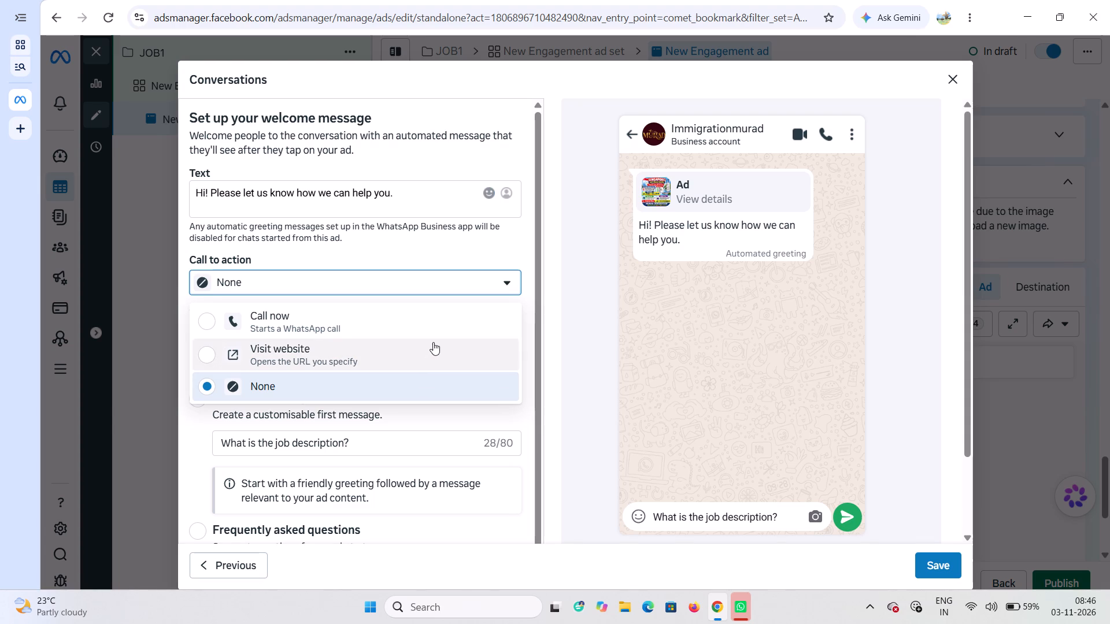
click(447, 312)
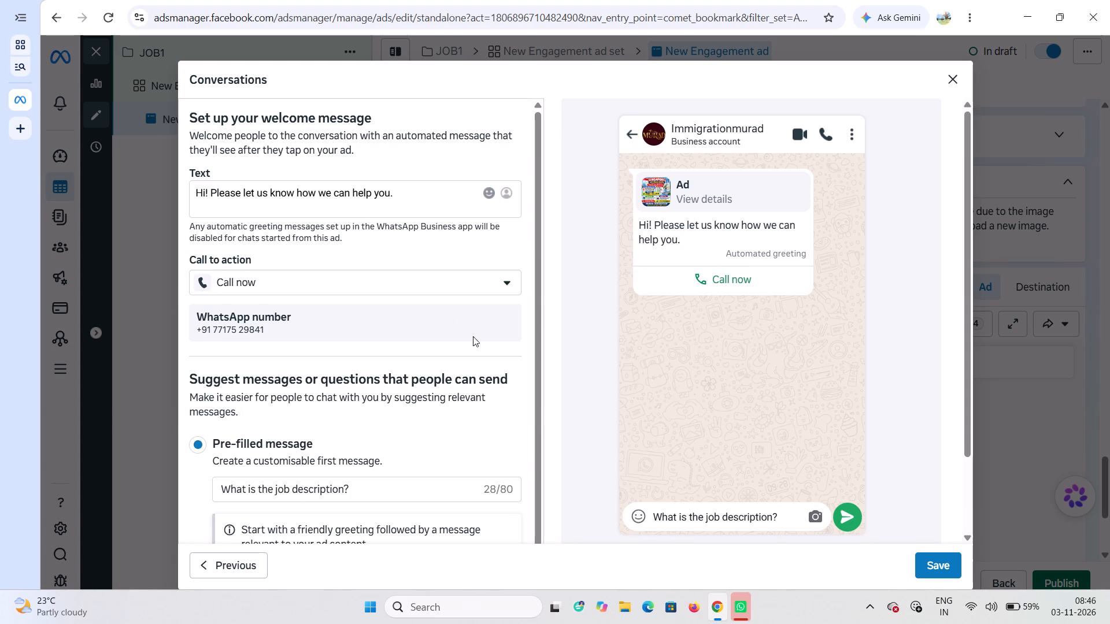
scroll(399, 429, down, 2)
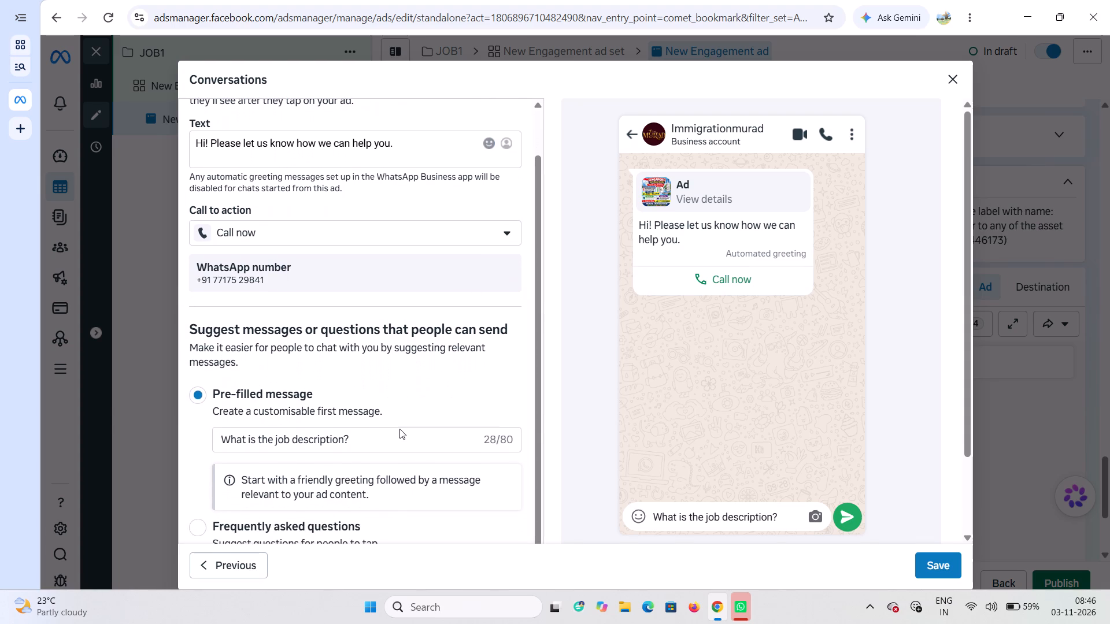
scroll(399, 429, down, 2)
scroll(410, 505, down, 1)
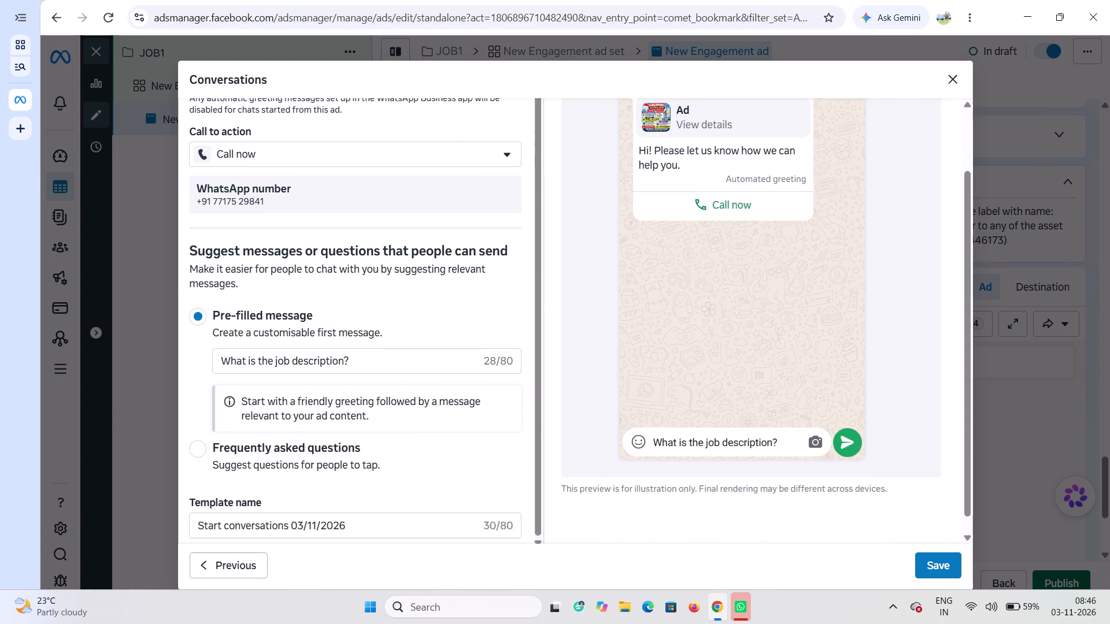
scroll(410, 505, down, 2)
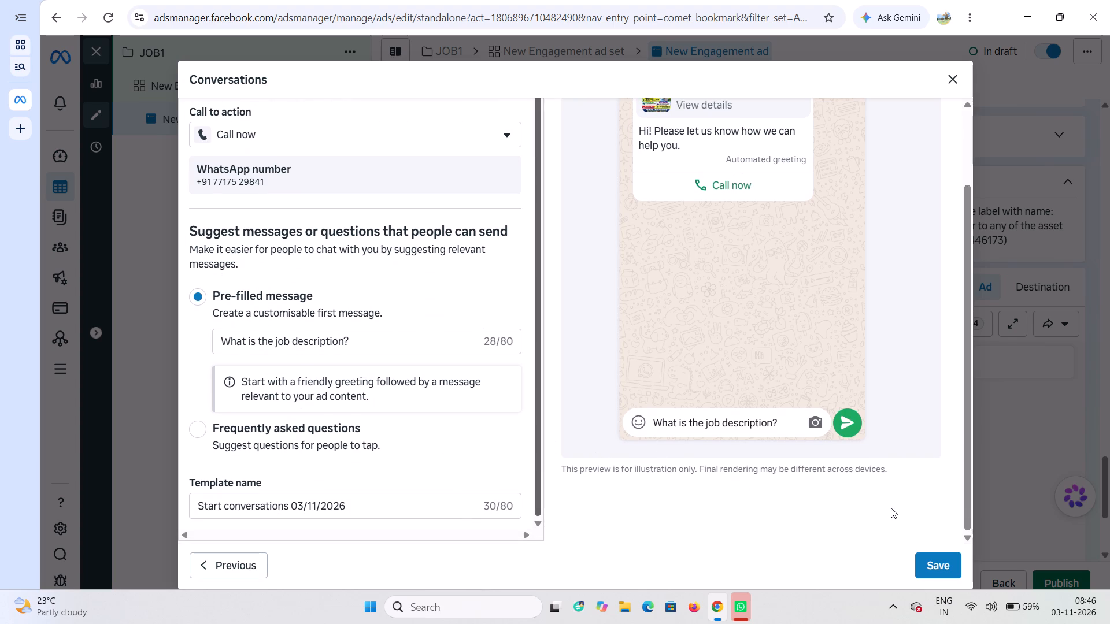
click(941, 564)
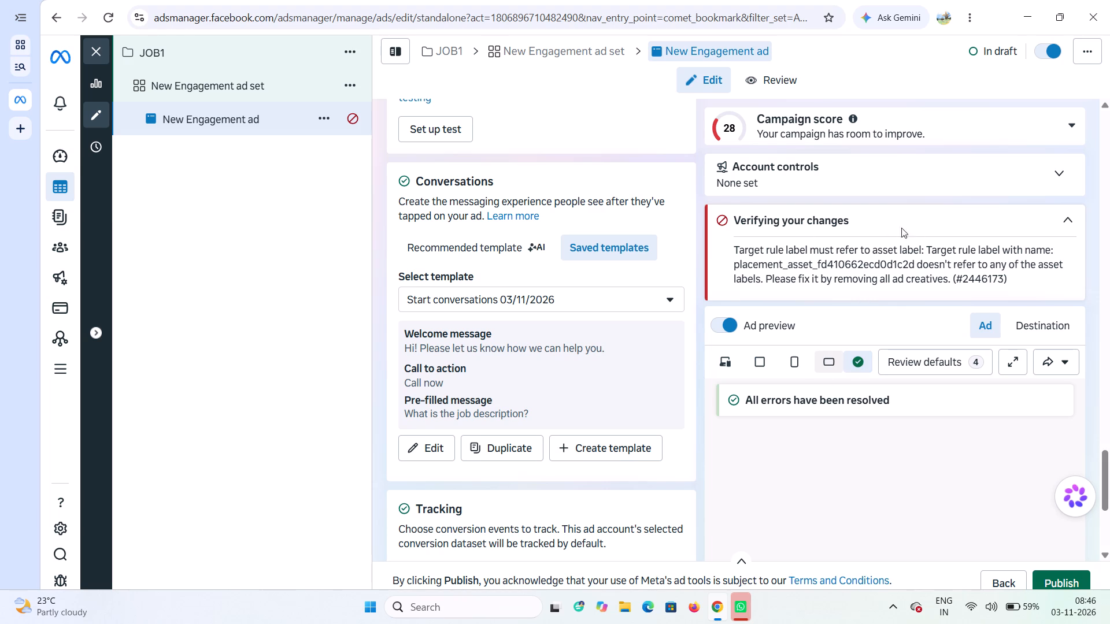
Open the account's audience controls, show the extra options, and apply them with every restriction left off.
click(1056, 177)
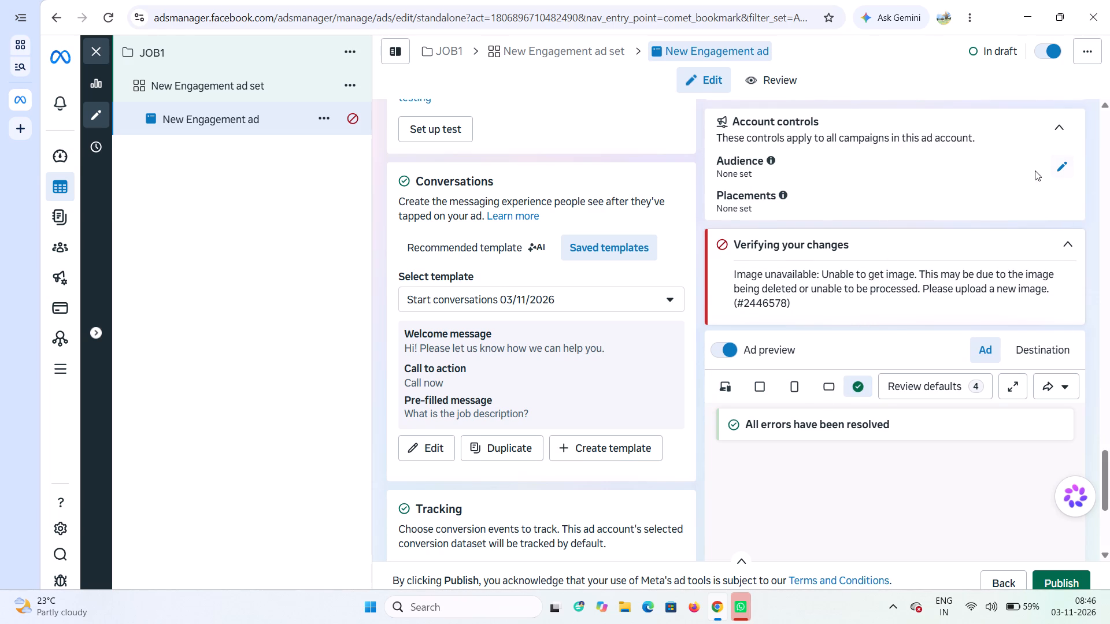
click(1062, 169)
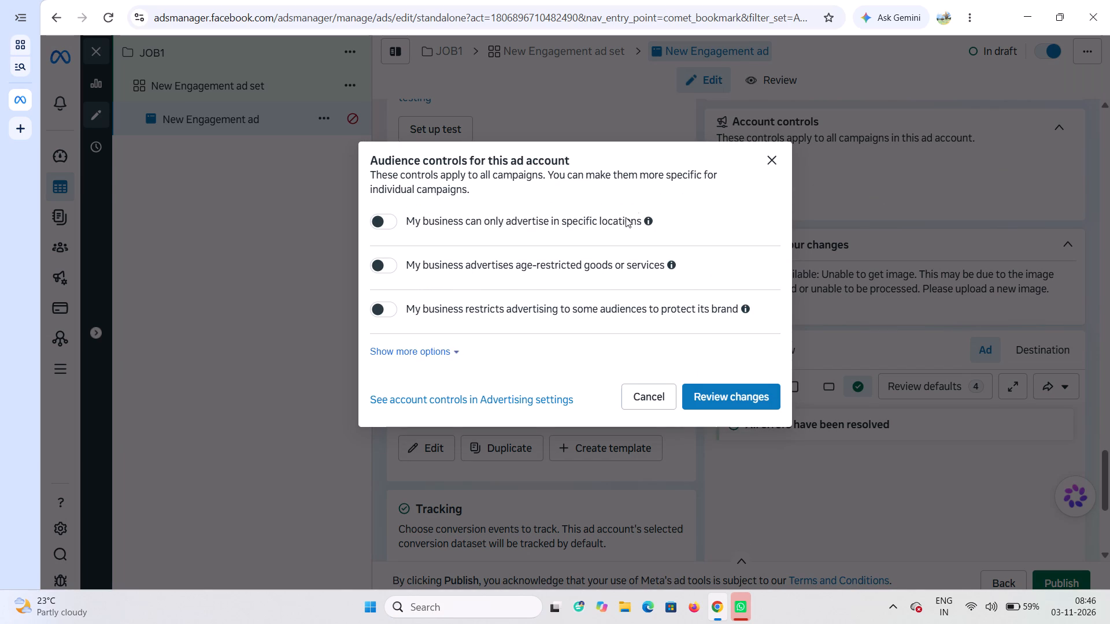
click(413, 345)
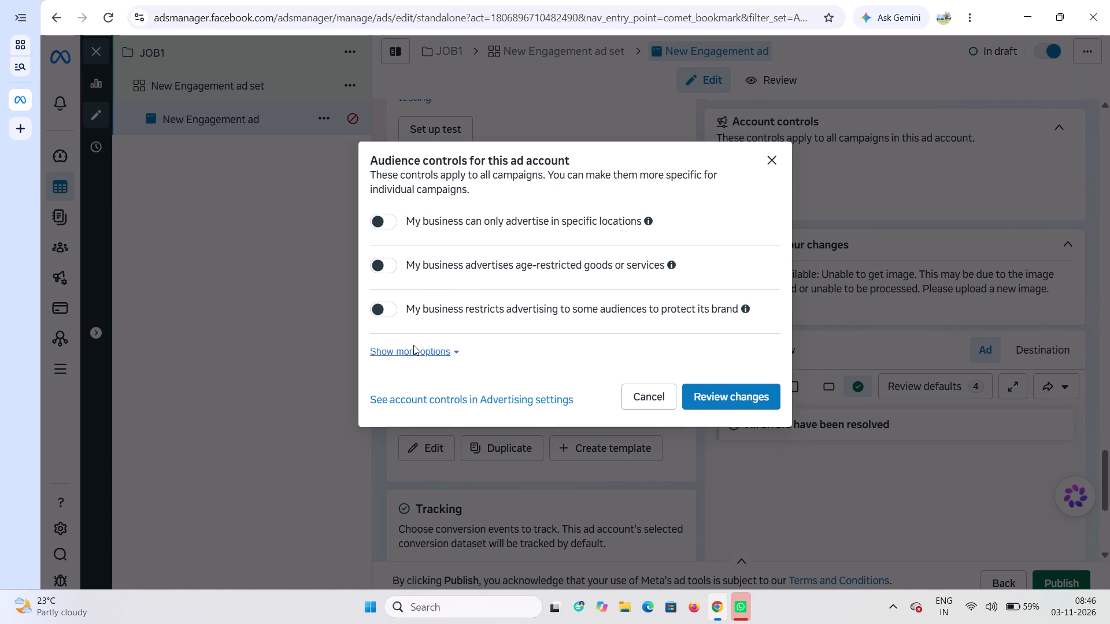
click(420, 352)
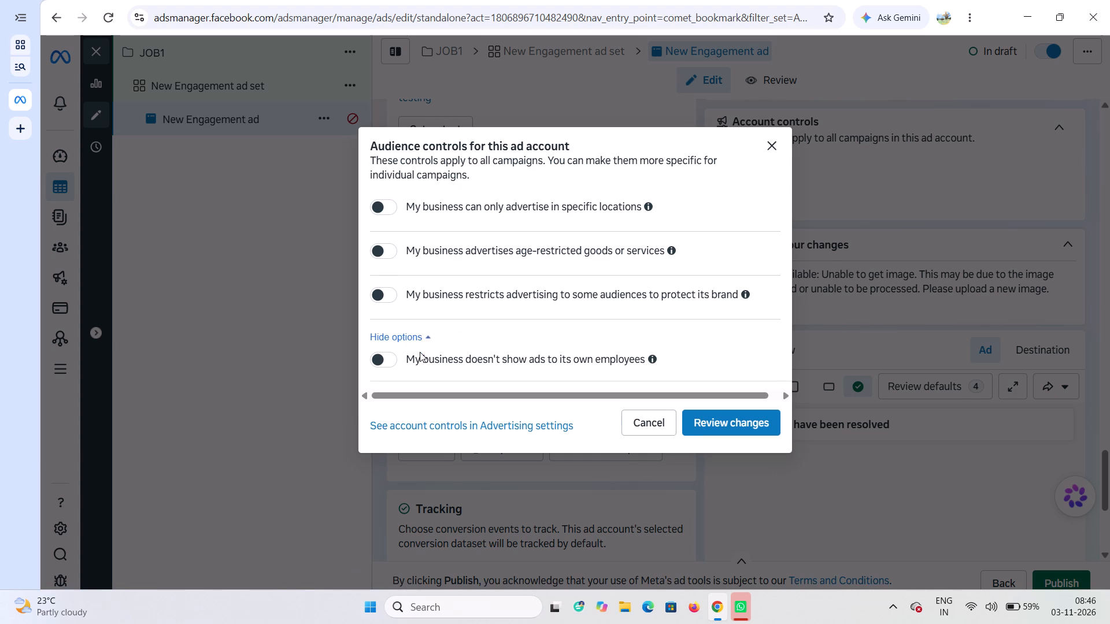
scroll(483, 330, down, 4)
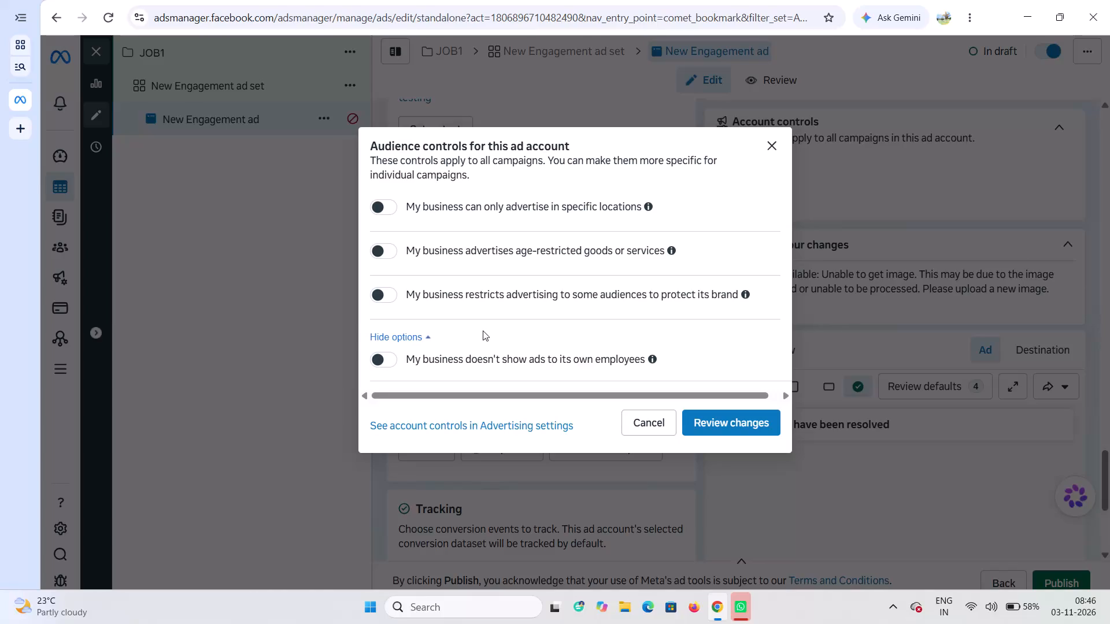
scroll(483, 330, right, 2)
click(724, 421)
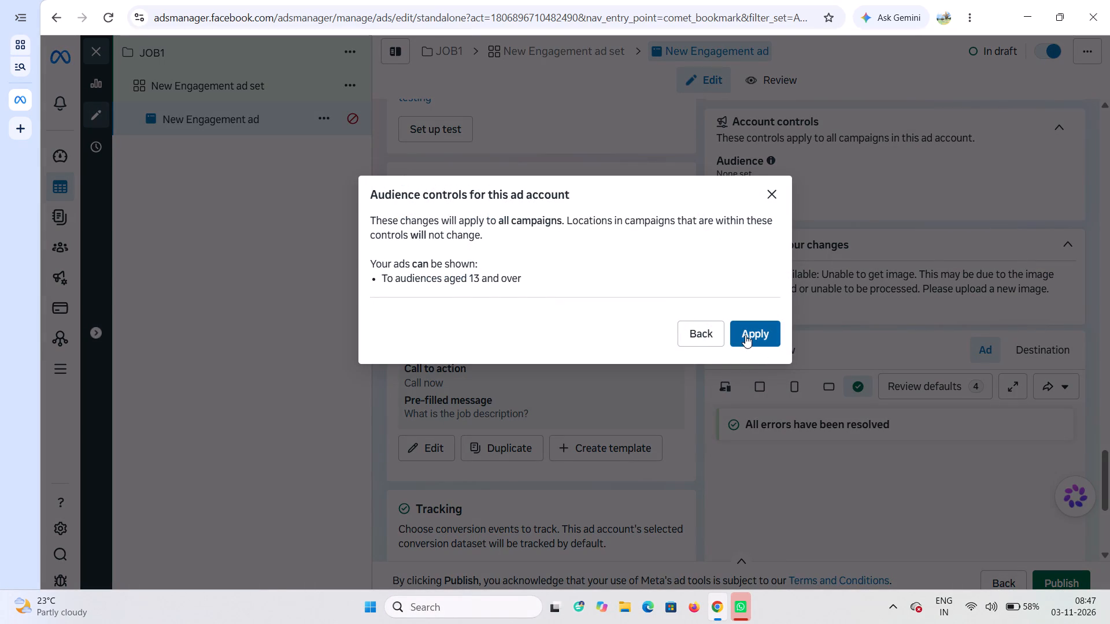
click(745, 335)
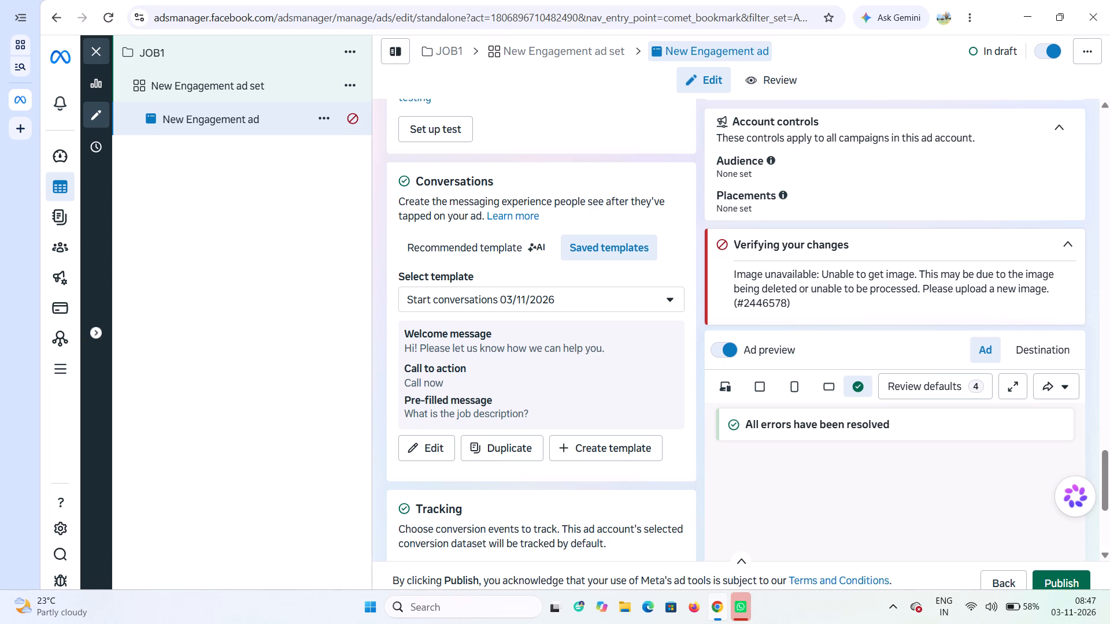
Examine the ad's tracking, creative enhancement, media and identity sections to find what needs correcting.
scroll(771, 303, down, 8)
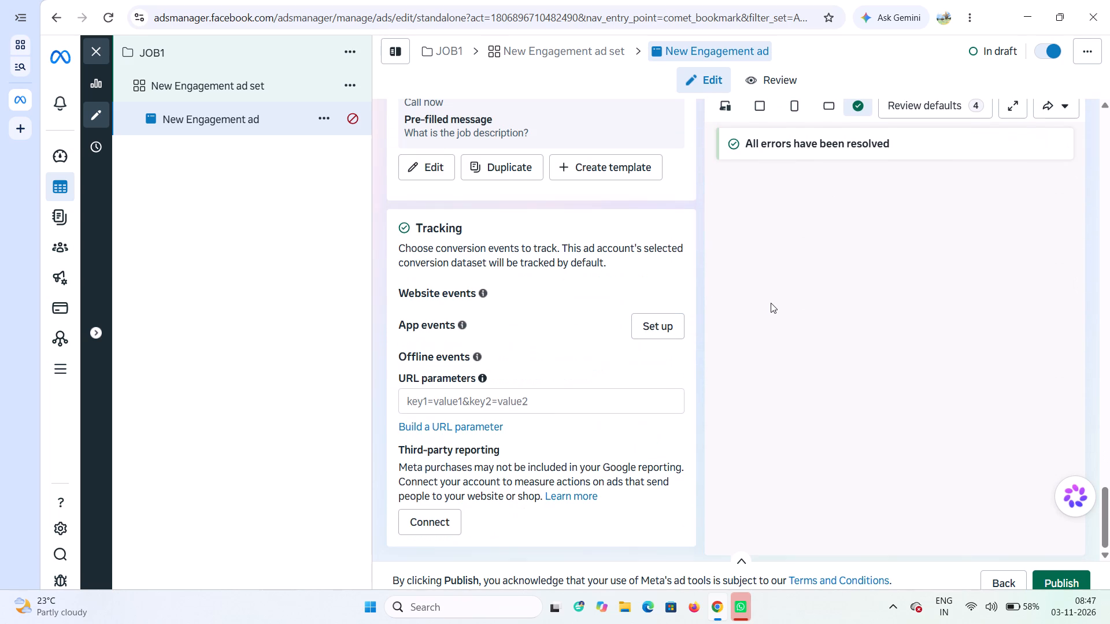
scroll(771, 303, down, 2)
scroll(579, 302, up, 8)
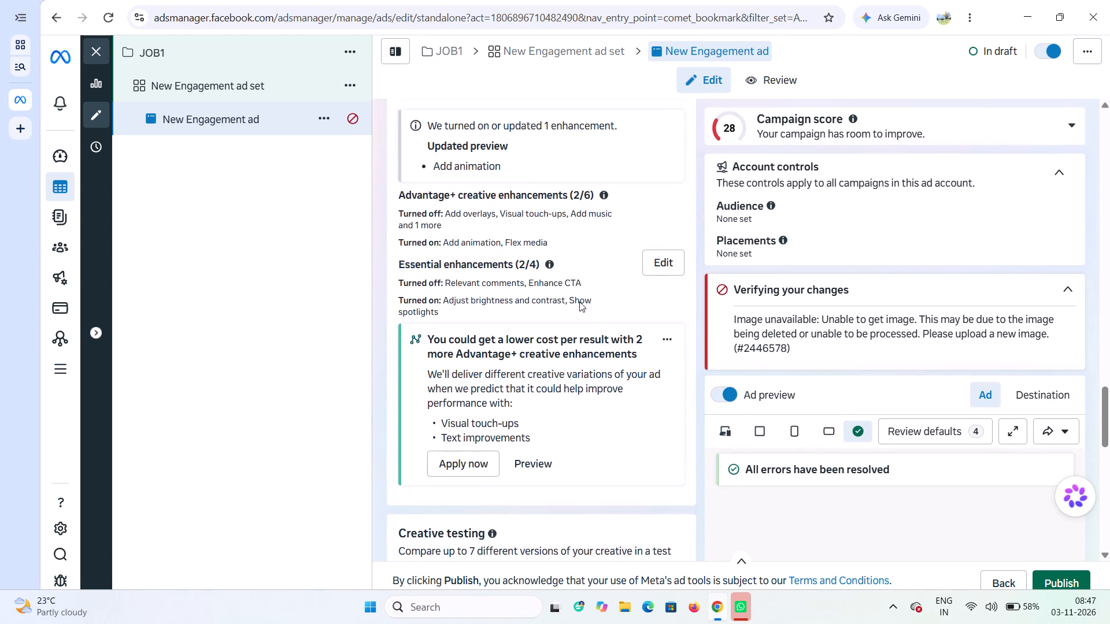
scroll(579, 302, up, 7)
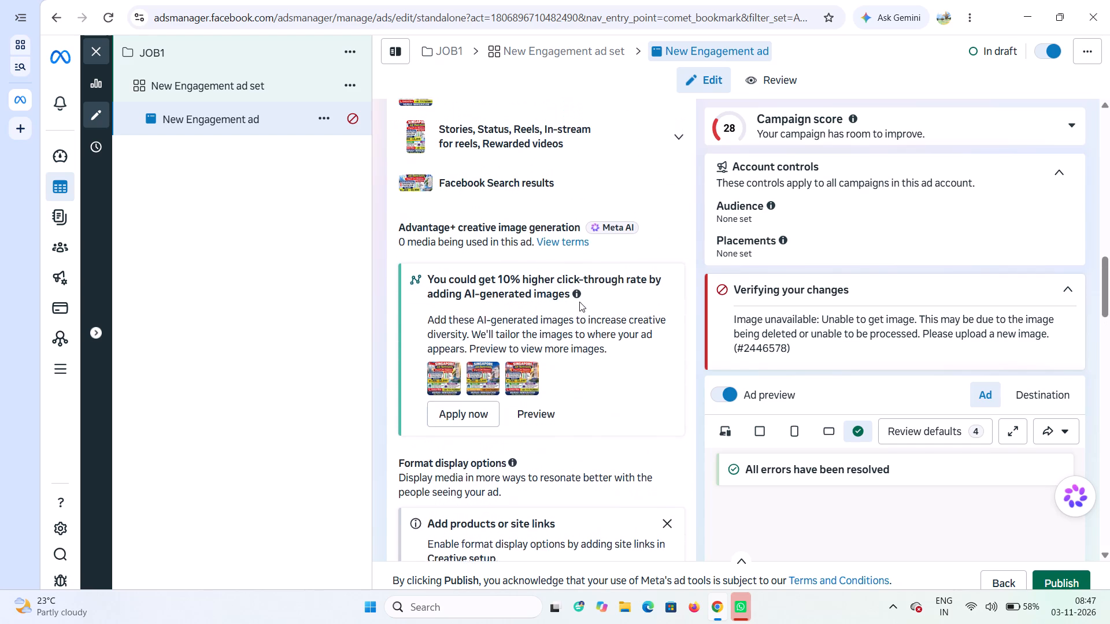
scroll(579, 302, up, 6)
scroll(579, 302, down, 2)
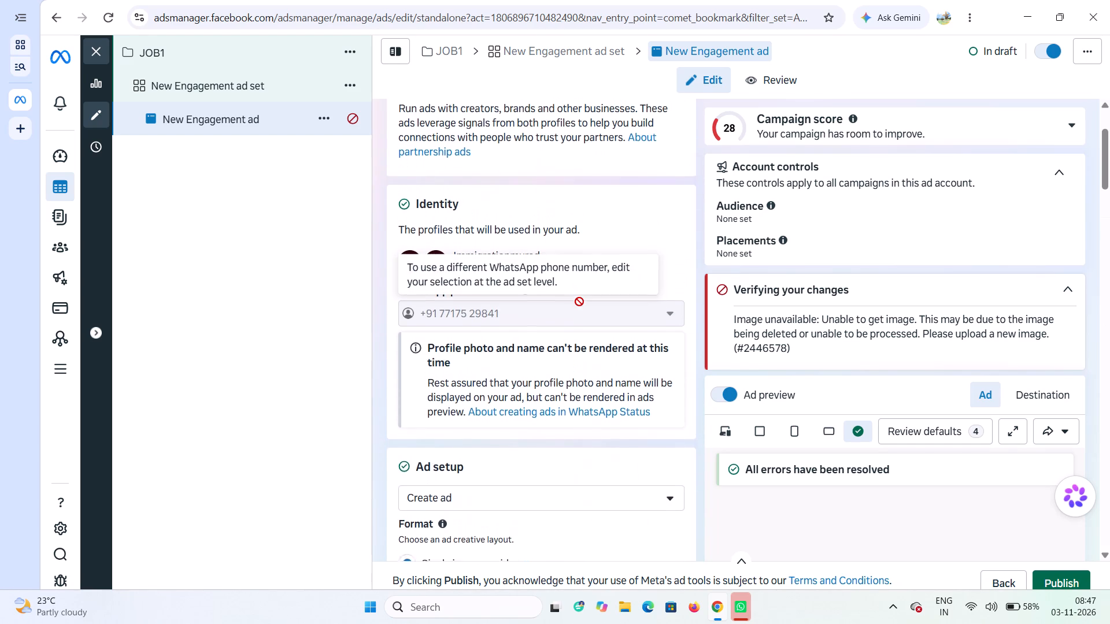
scroll(579, 302, down, 2)
Keep Create ad as the ad setup option.
click(516, 300)
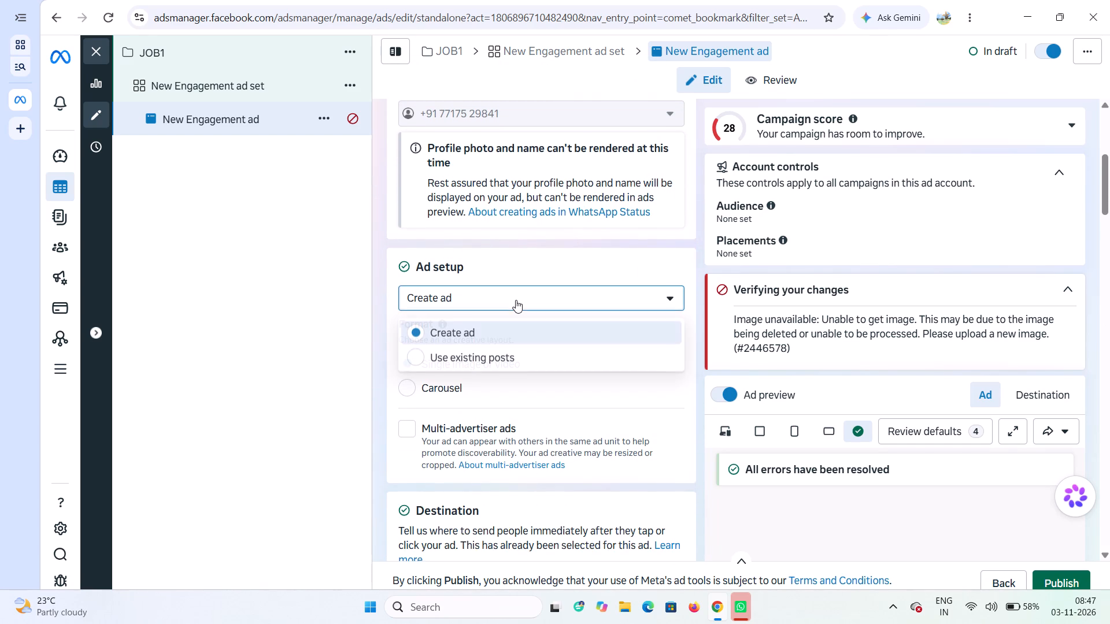
click(496, 339)
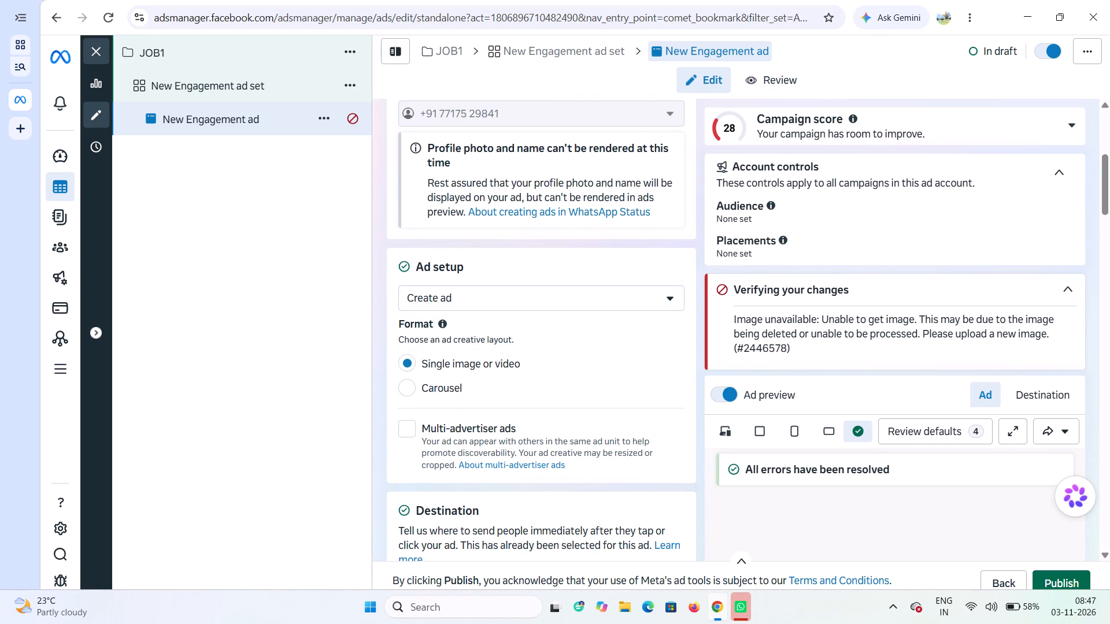
Remove the existing media from the ad creative.
scroll(482, 400, down, 2)
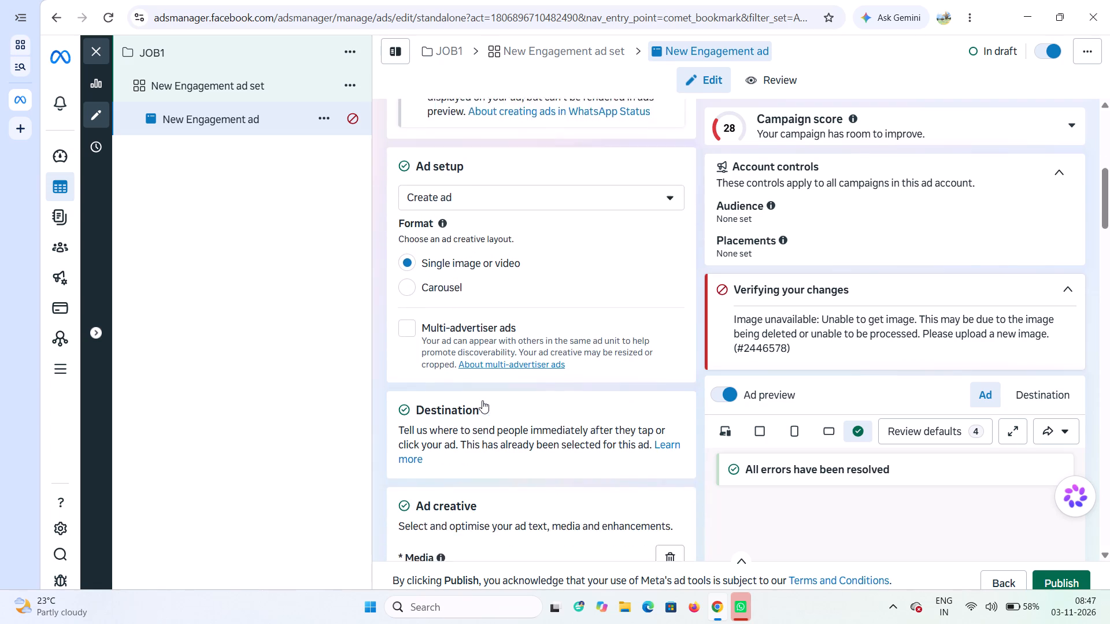
scroll(482, 400, down, 4)
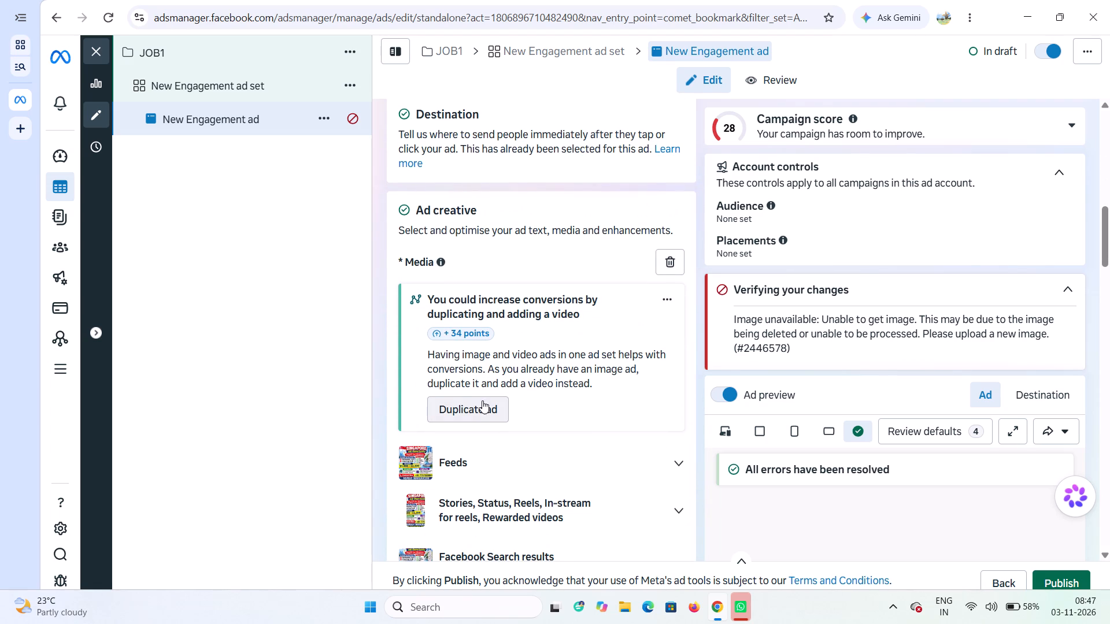
click(669, 257)
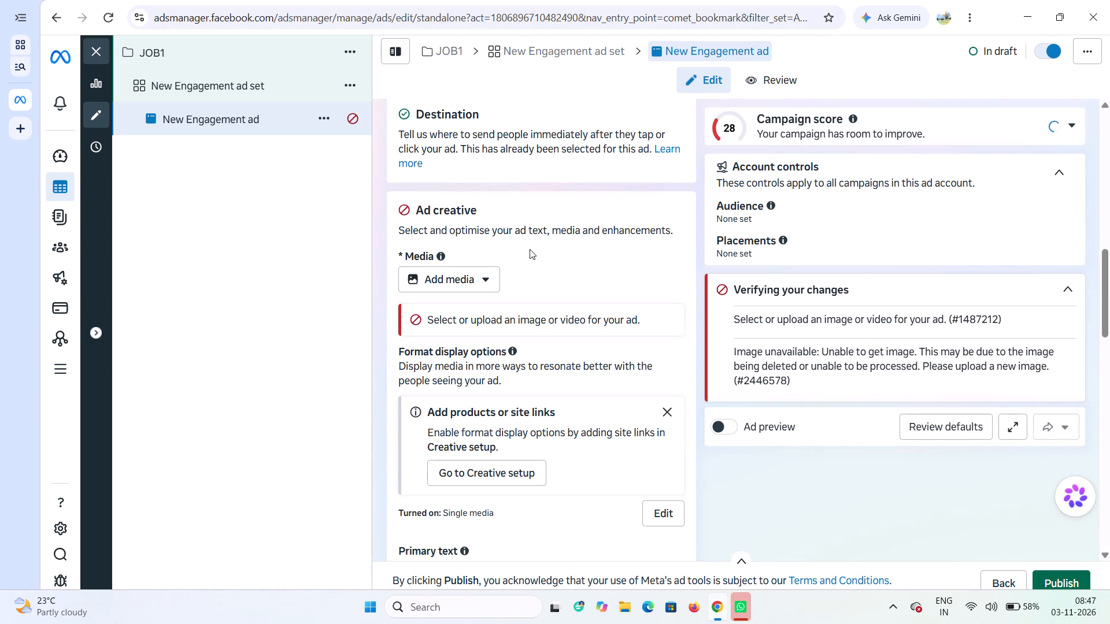
Start adding a new image to the ad creative.
click(453, 272)
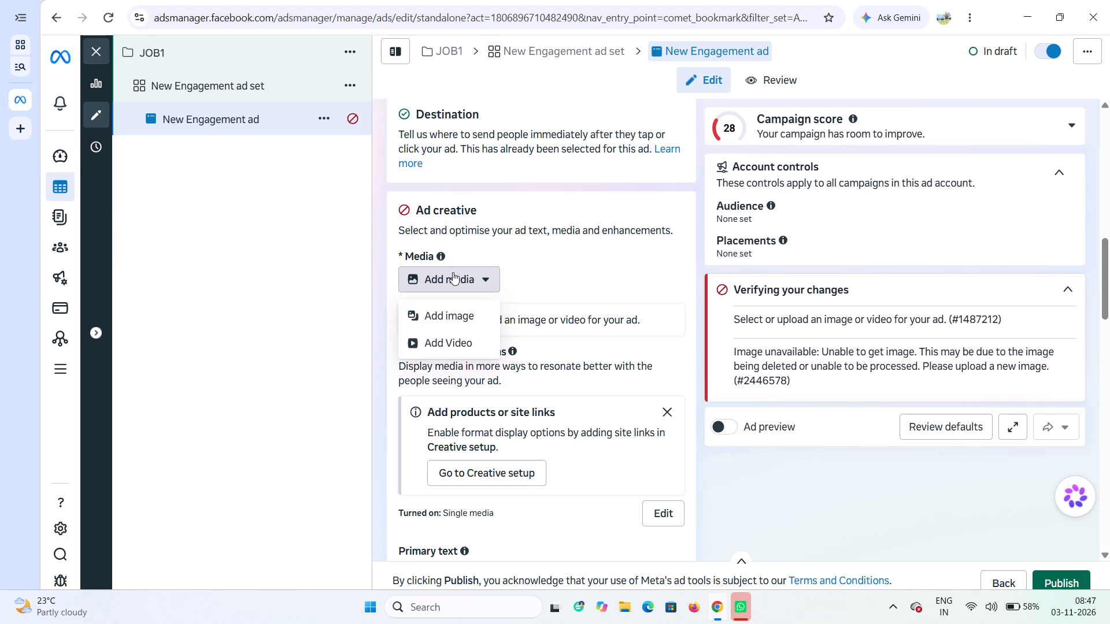
click(455, 314)
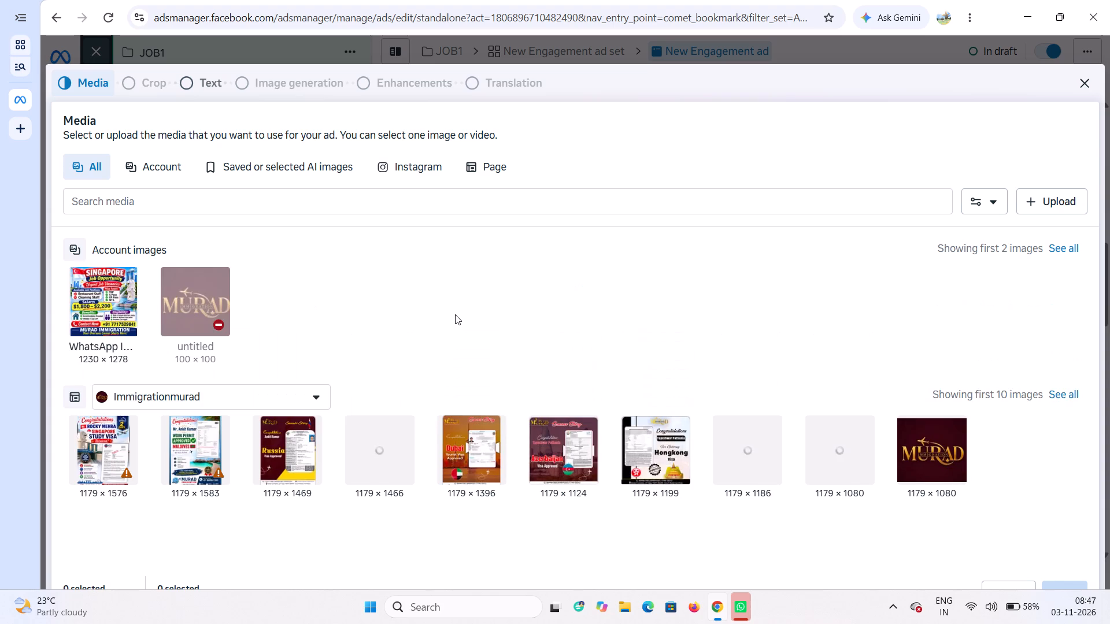
Upload the JPEG "WhatsApp Image 2026-11-02 at 9.34.08 PM" from Downloads and use the Singapore job poster as the ad's media.
click(106, 298)
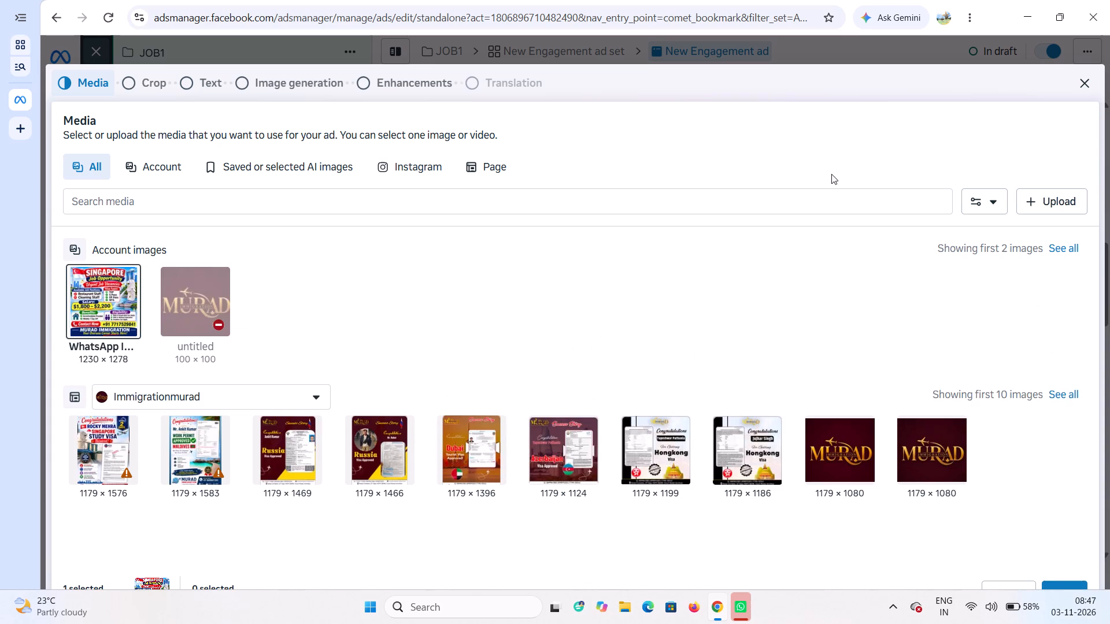
click(1044, 195)
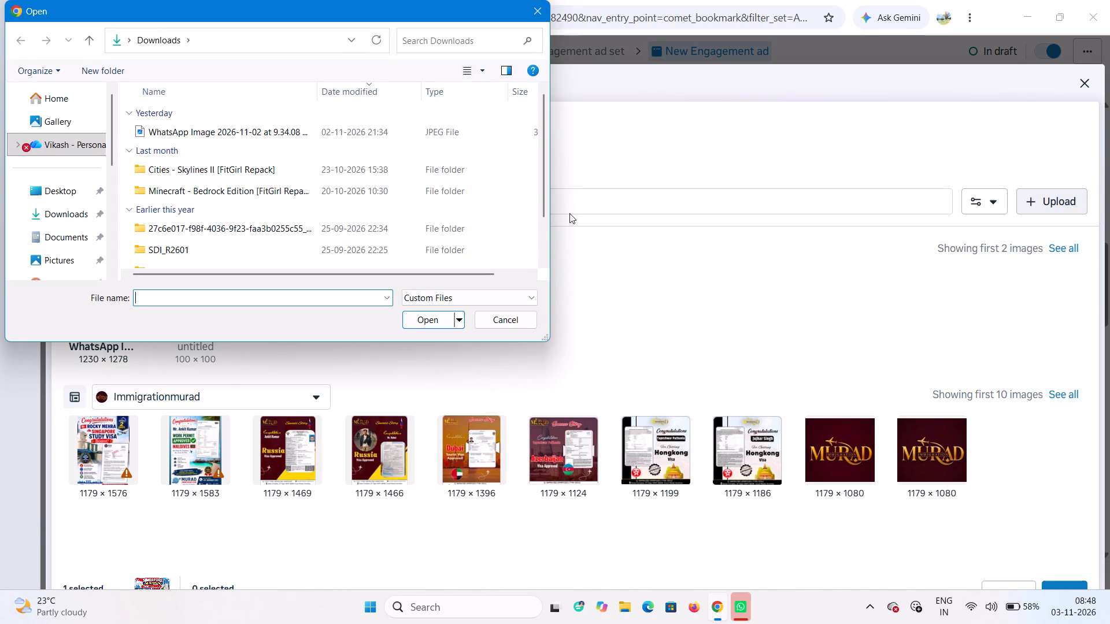
click(370, 132)
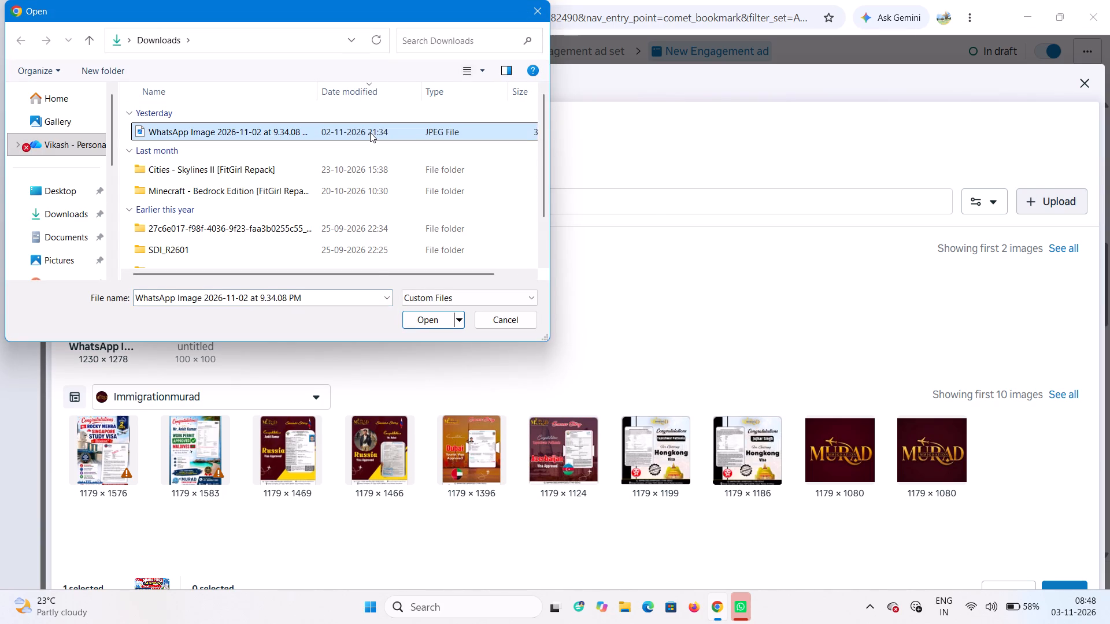
click(454, 314)
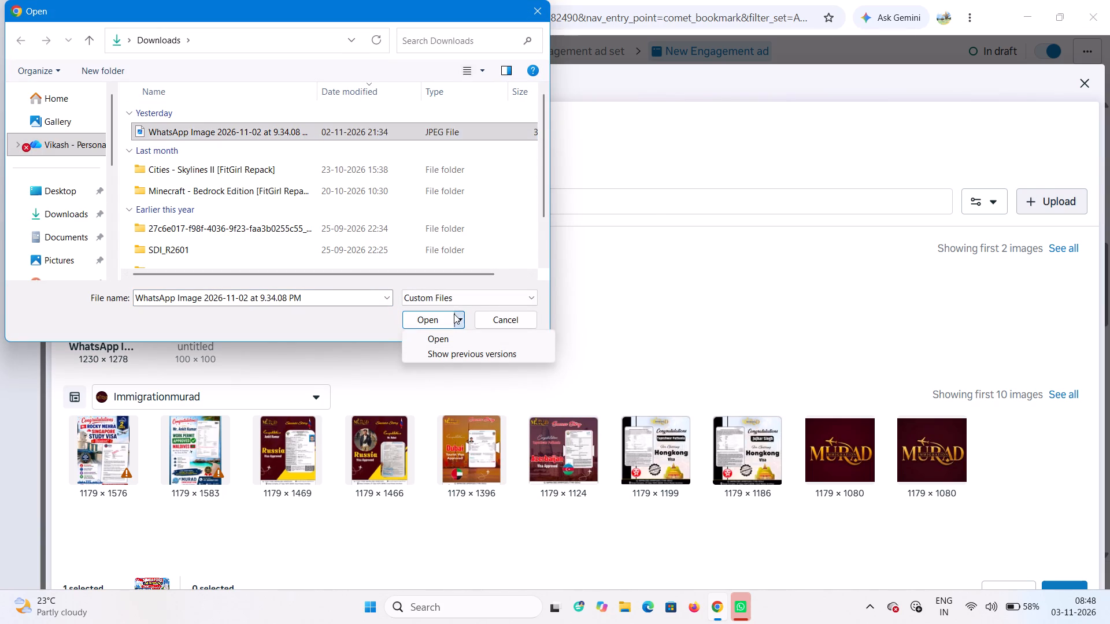
click(482, 299)
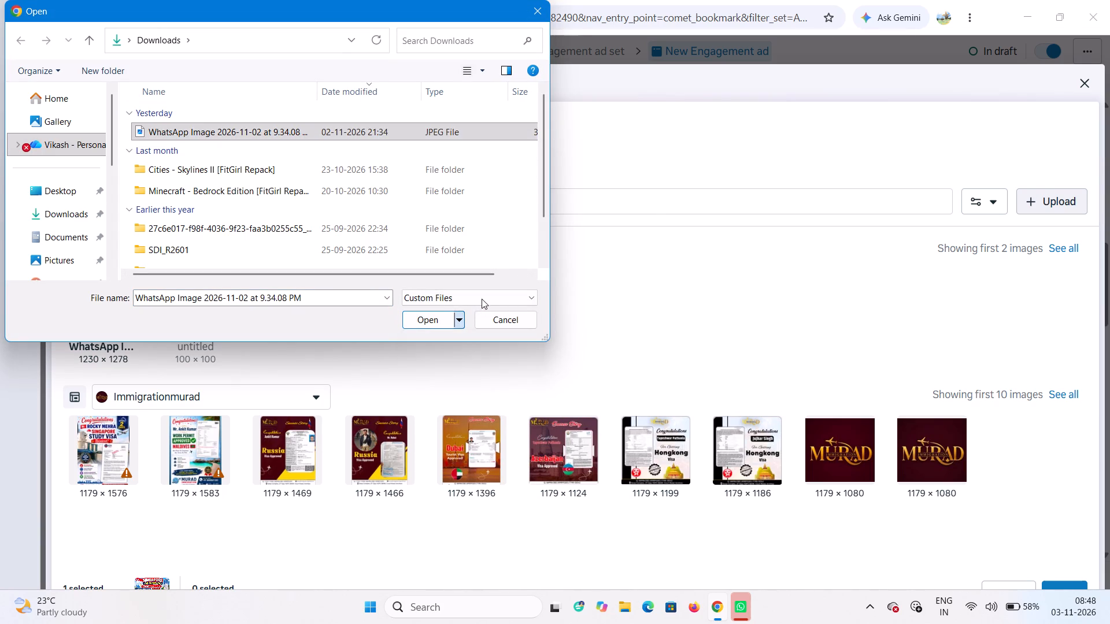
click(482, 299)
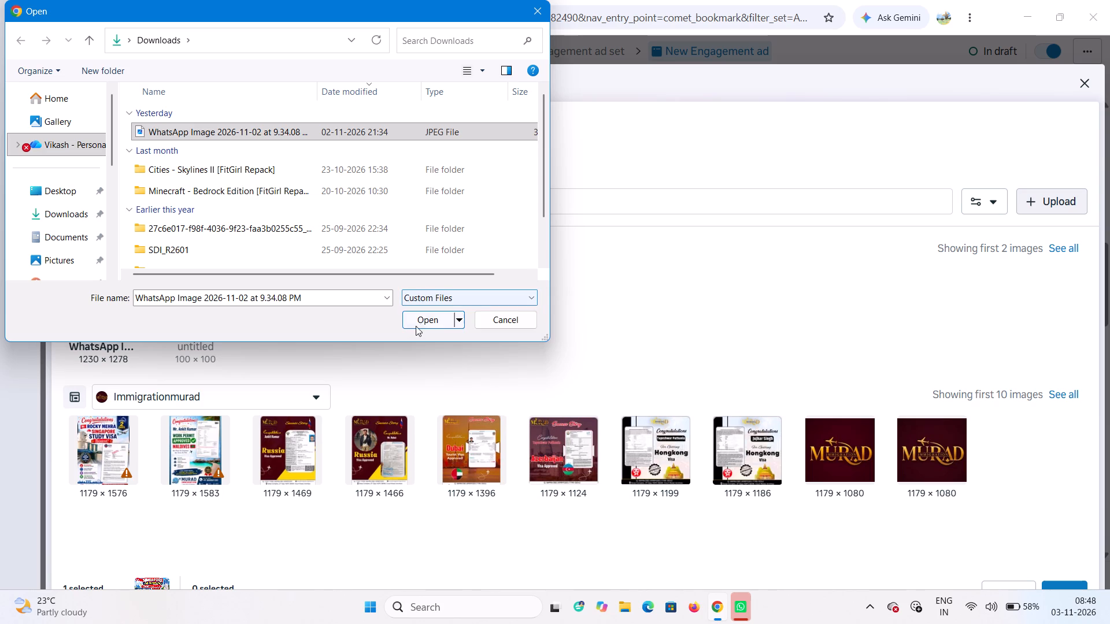
click(427, 317)
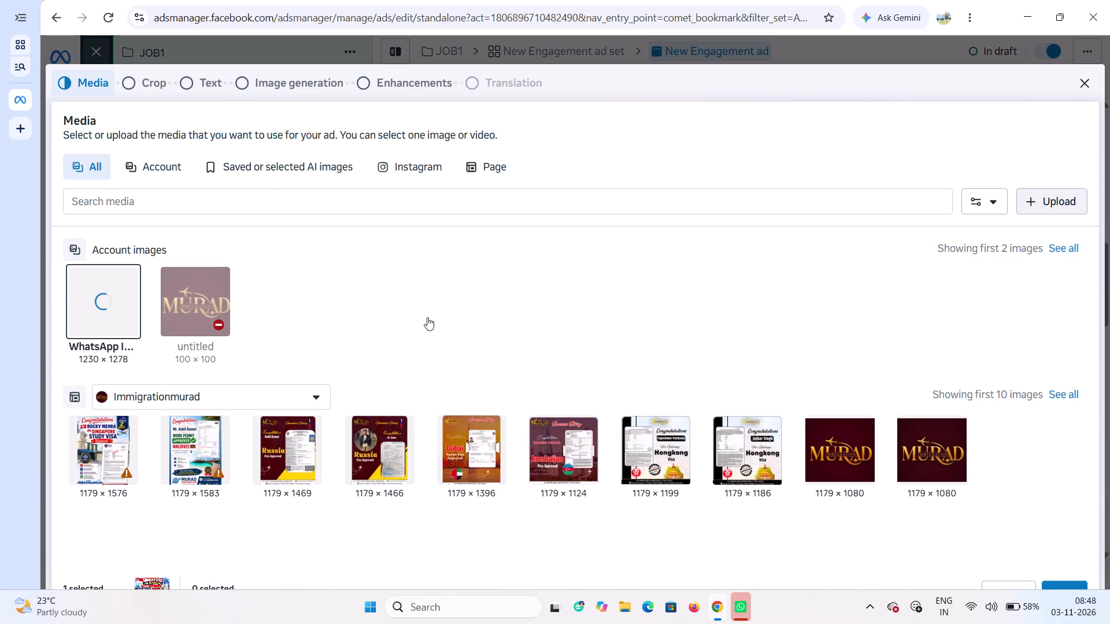
scroll(624, 314, down, 5)
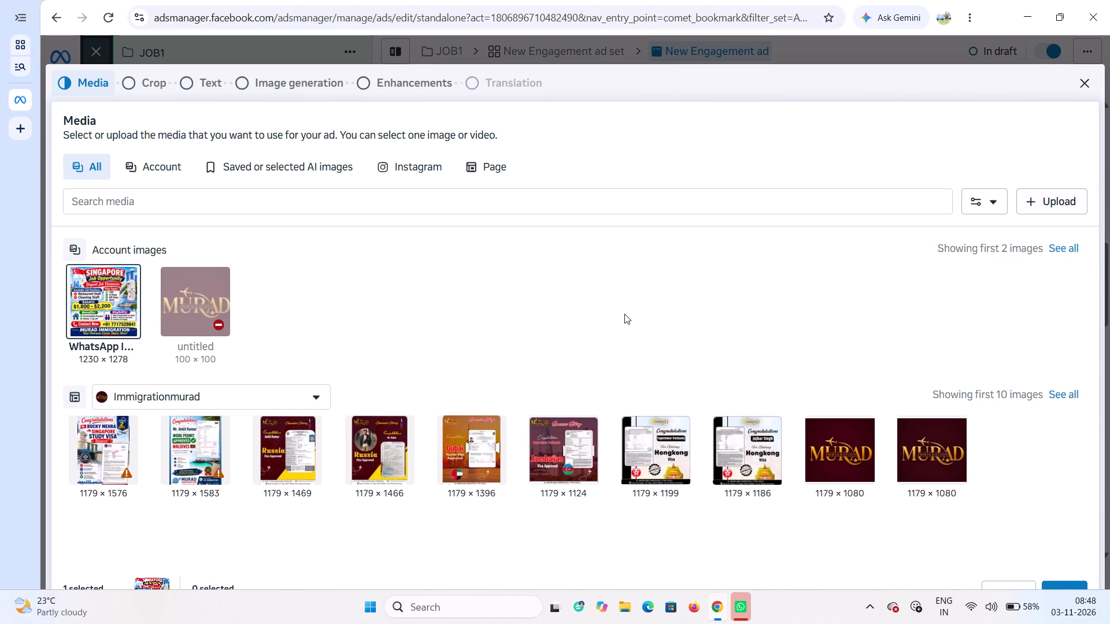
click(1075, 589)
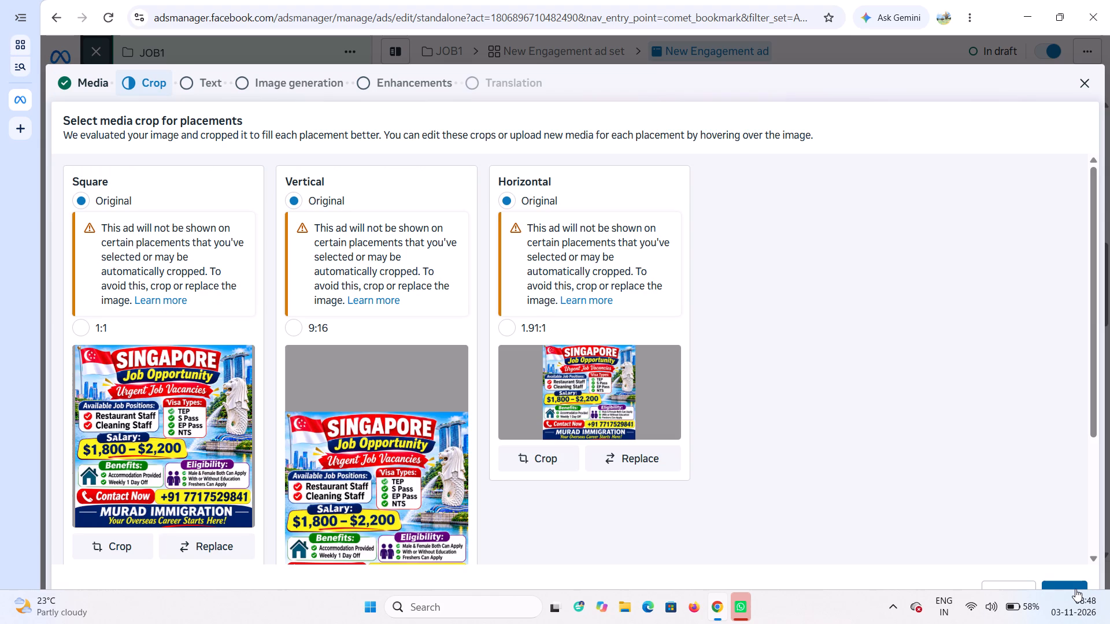
Set the poster's placement crops to 1:1 for square, 9:16 for vertical and 1.91:1 for horizontal, and continue to the text settings.
click(319, 317)
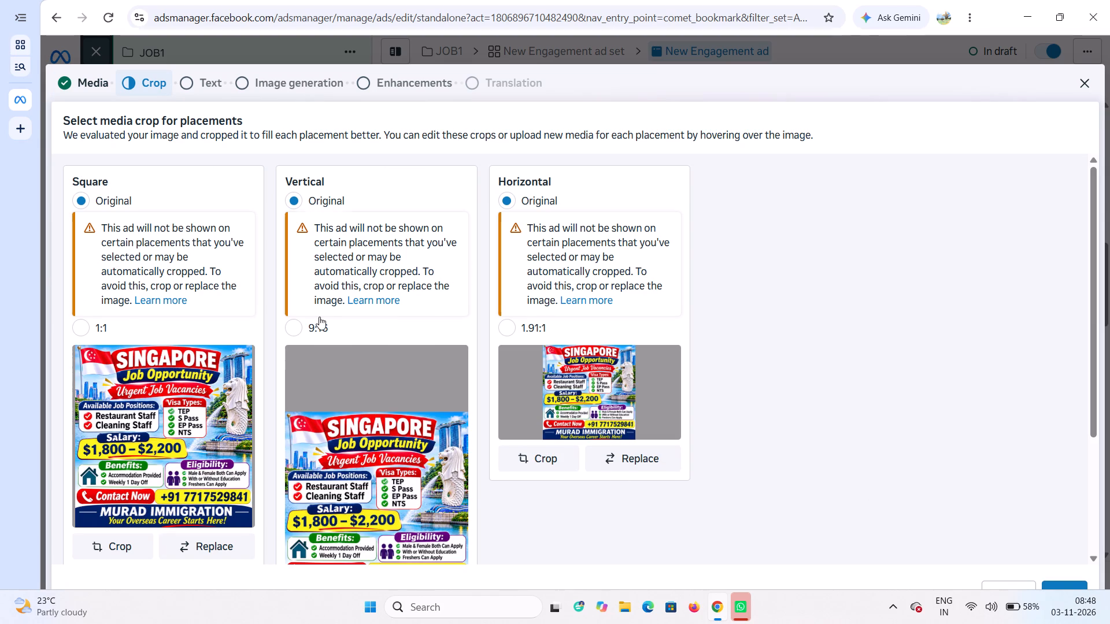
click(79, 321)
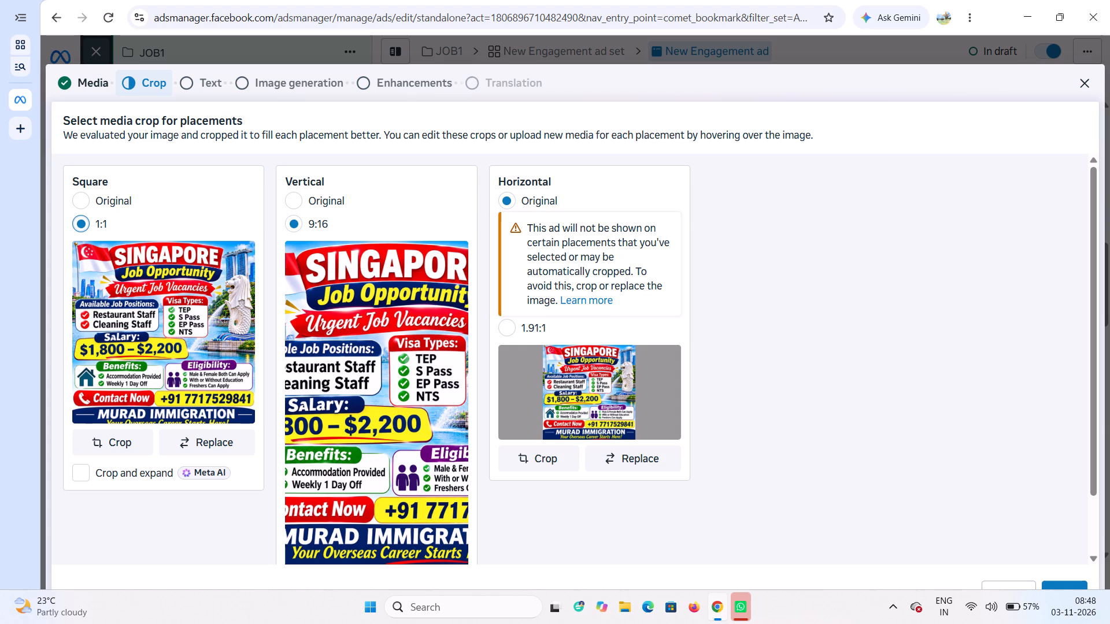
click(509, 331)
click(1070, 587)
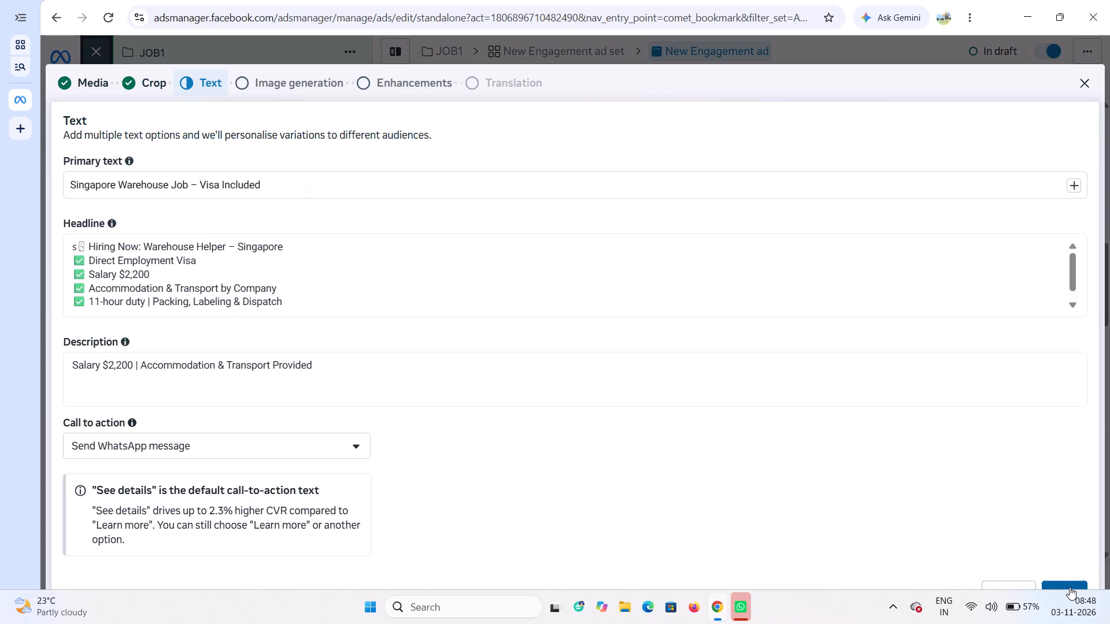
Review the ad text and the call-to-action options, keeping Send WhatsApp message as the call to action.
scroll(837, 569, down, 4)
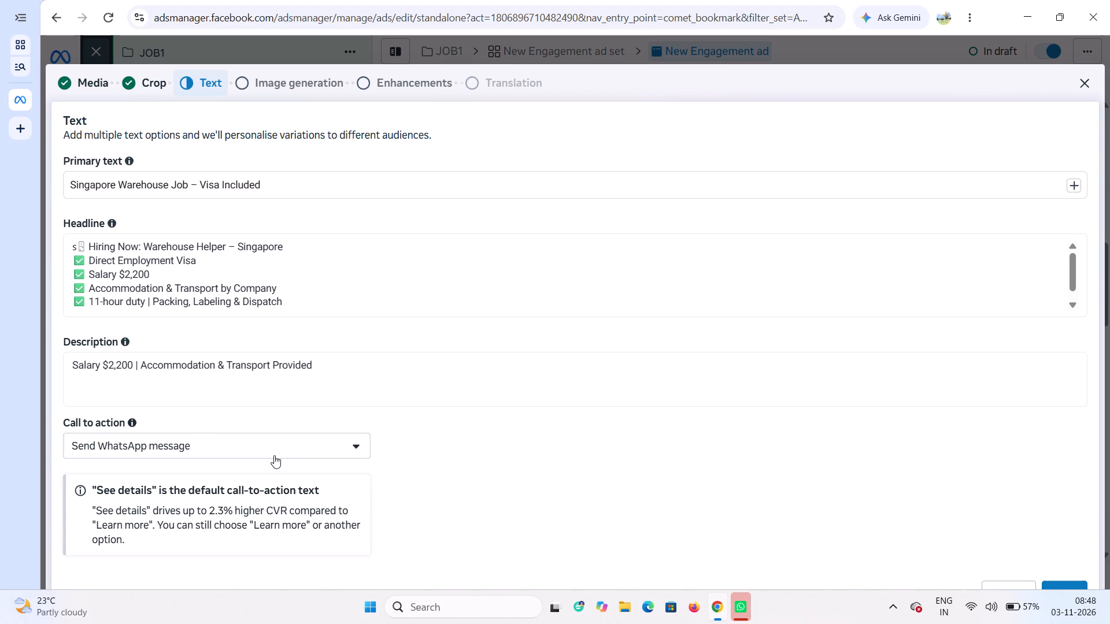
click(274, 455)
click(274, 455)
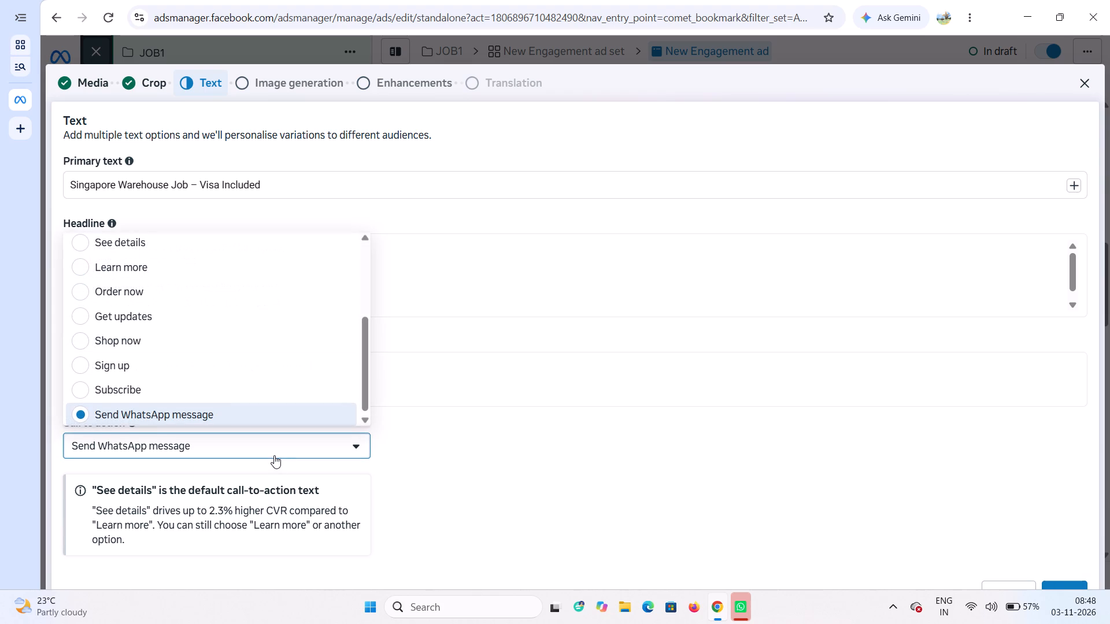
drag(274, 455, 867, 444)
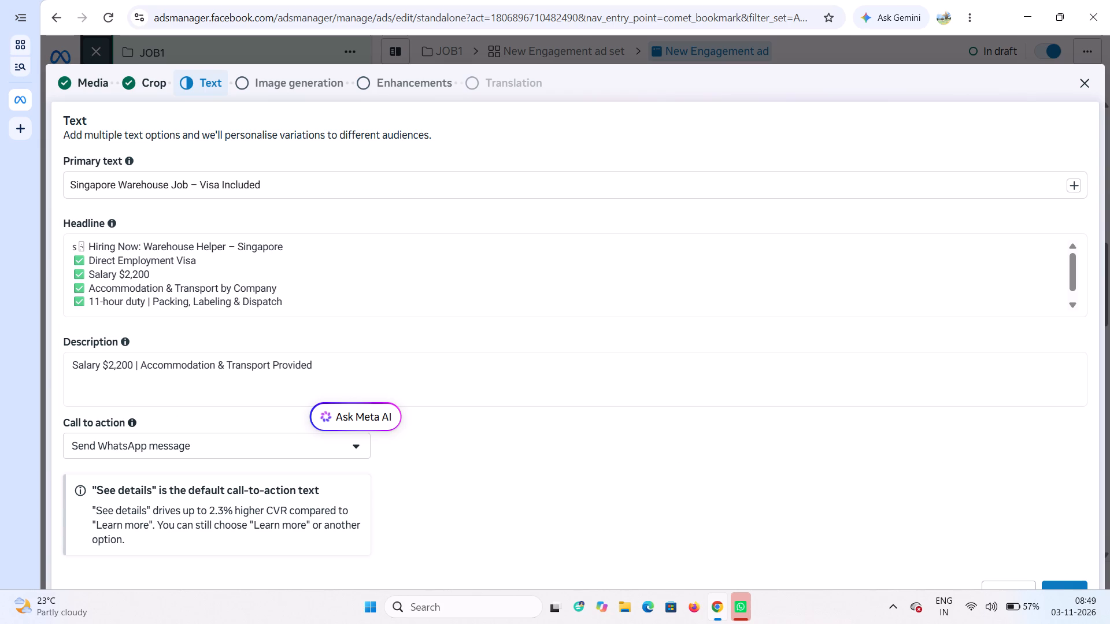
click(69, 365)
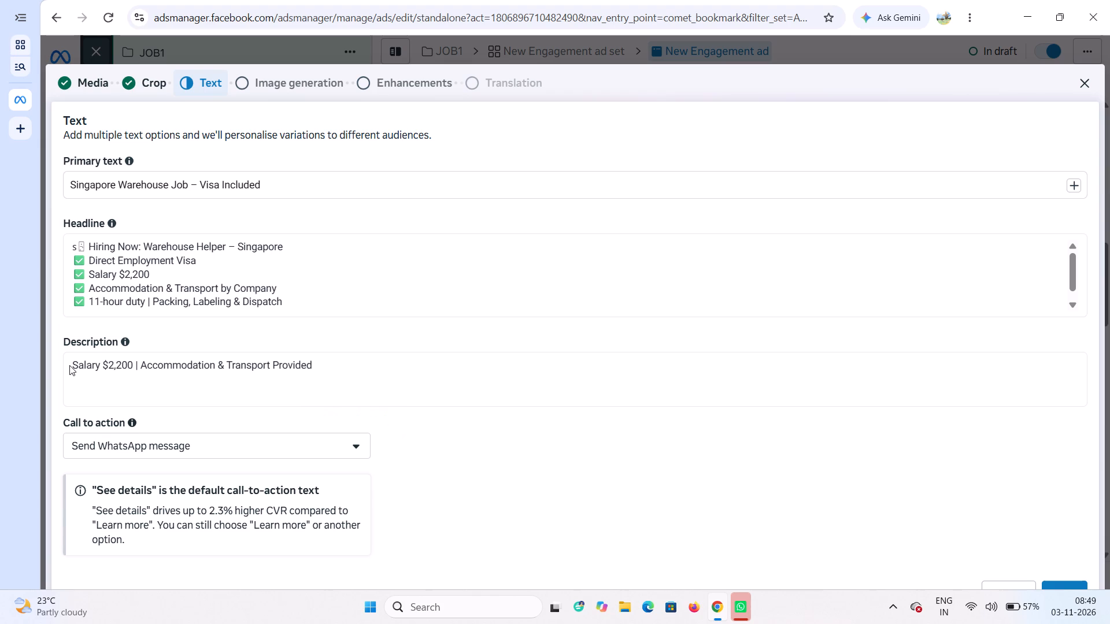
Delete the "$2,200" amount from the ad's description.
click(131, 363)
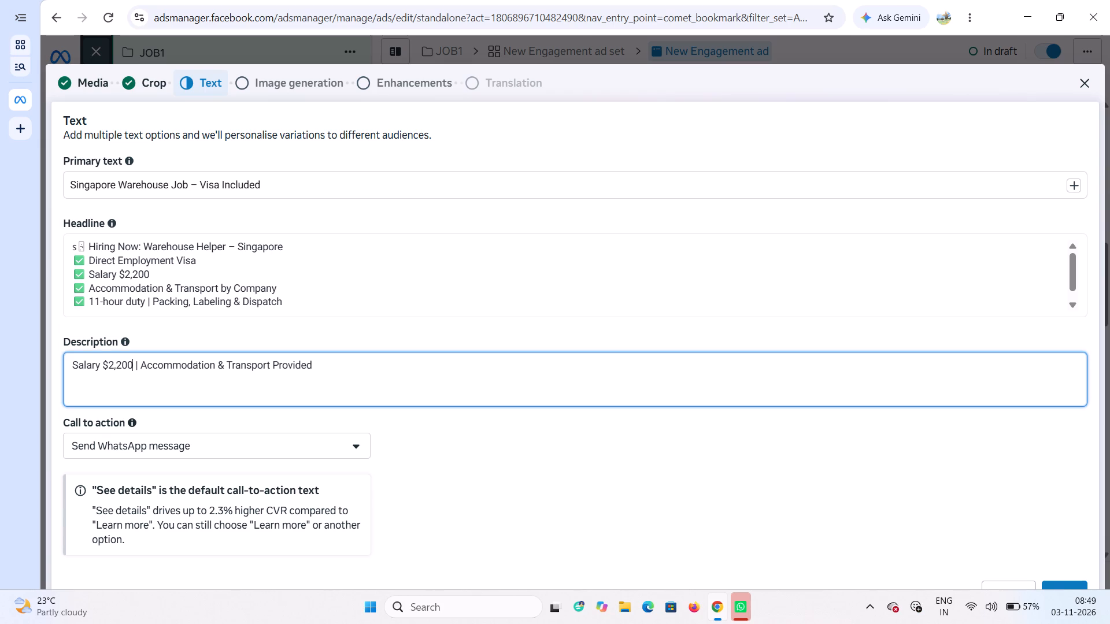
key(BackSpace)
key(BackSpace)
key(BackSpace)
key(BackSpace)
key(BackSpace)
key(BackSpace)
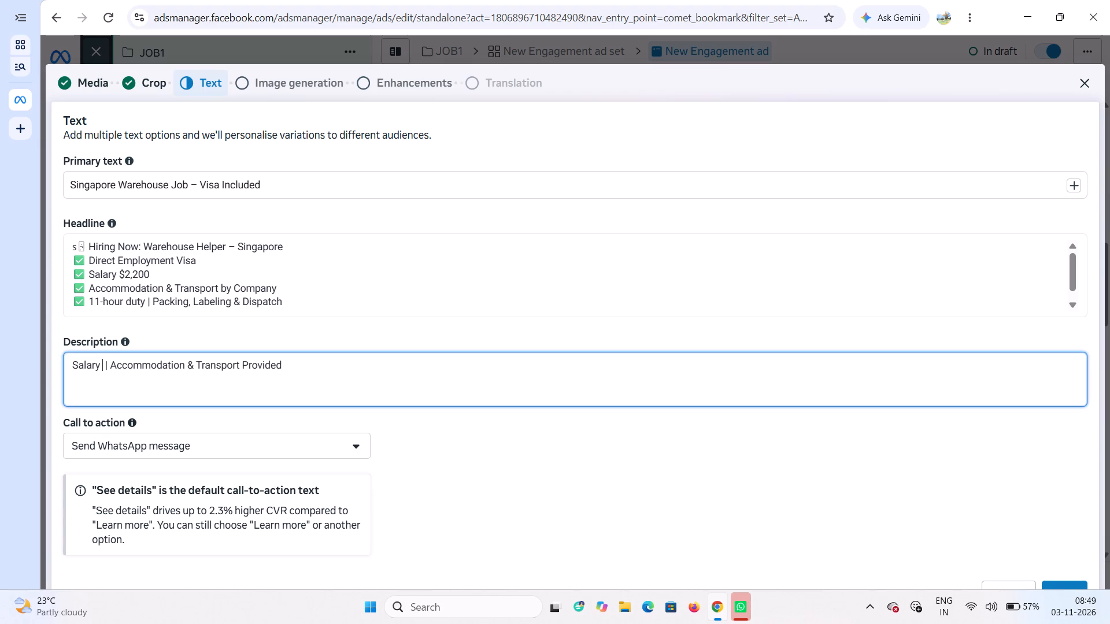
Delete the word "Salary" from the start of the ad's description.
click(71, 361)
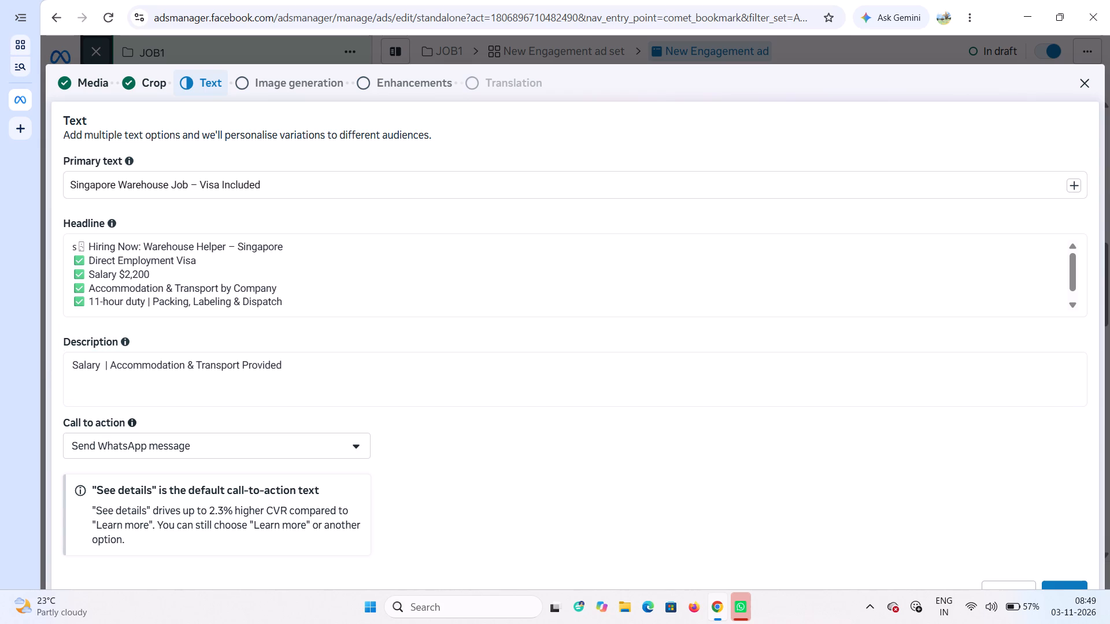
click(76, 358)
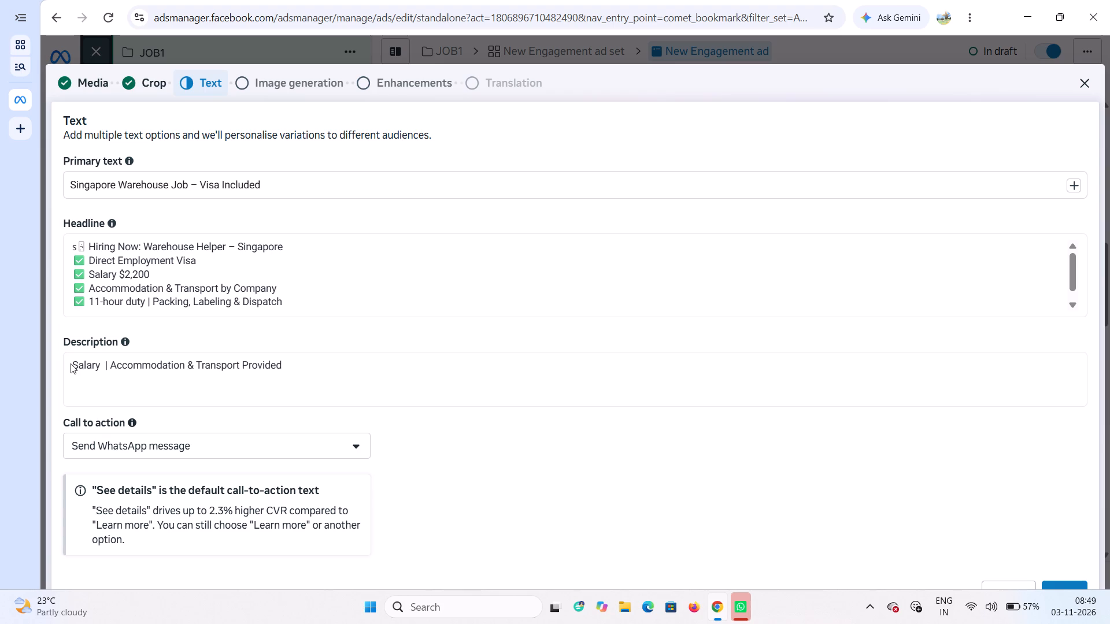
click(71, 363)
click(99, 360)
key(BackSpace)
key(BackSpace)
key(BackSpace)
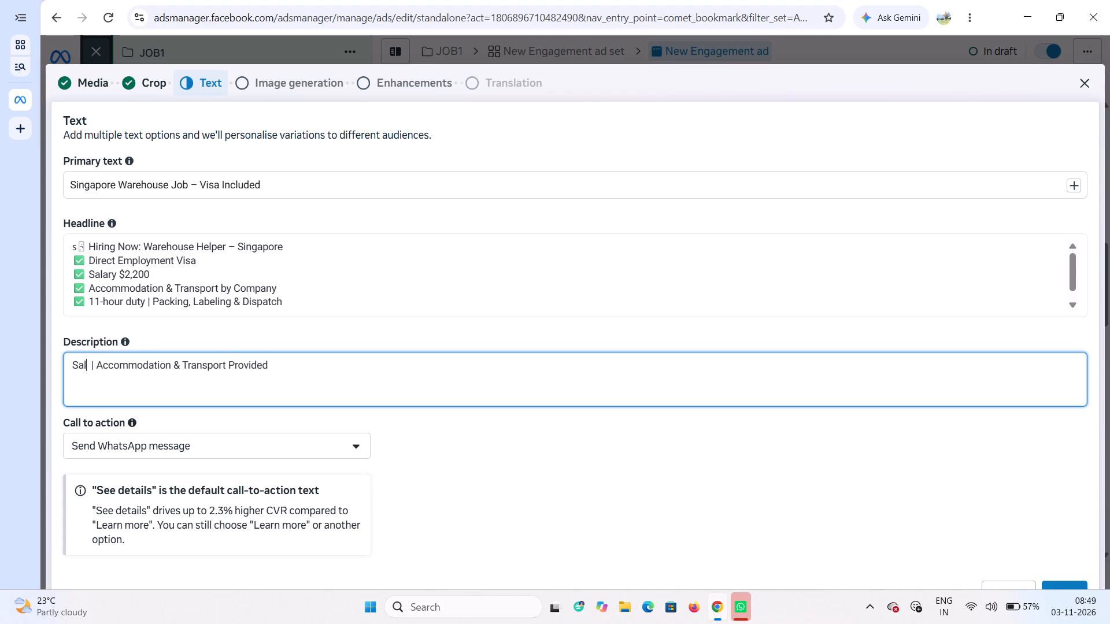
key(BackSpace)
key(BackSpace)
key(BackSpace)
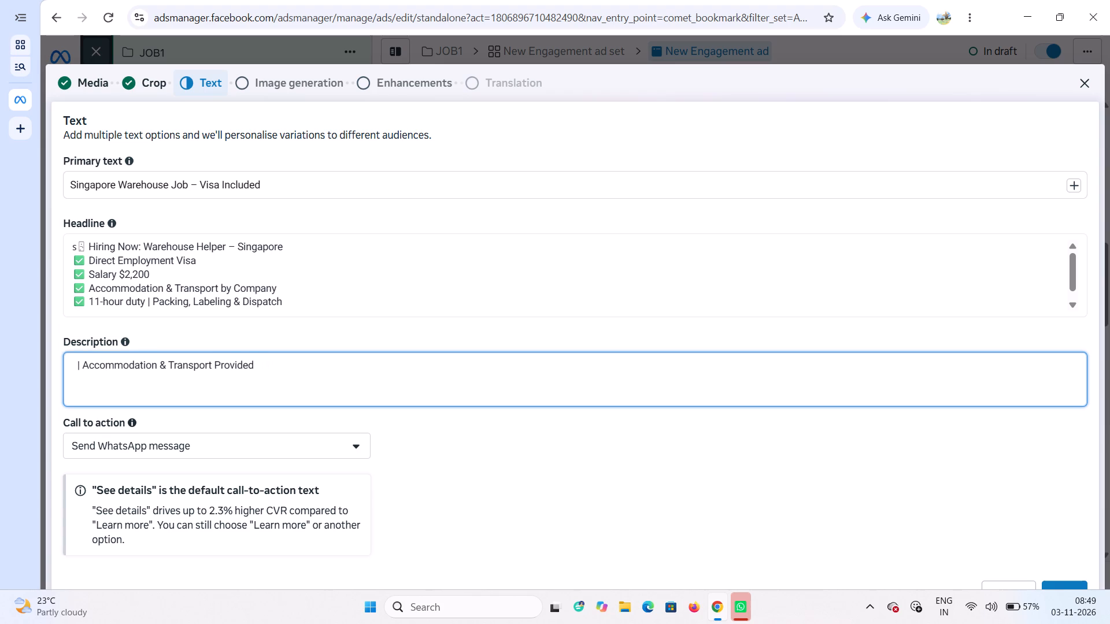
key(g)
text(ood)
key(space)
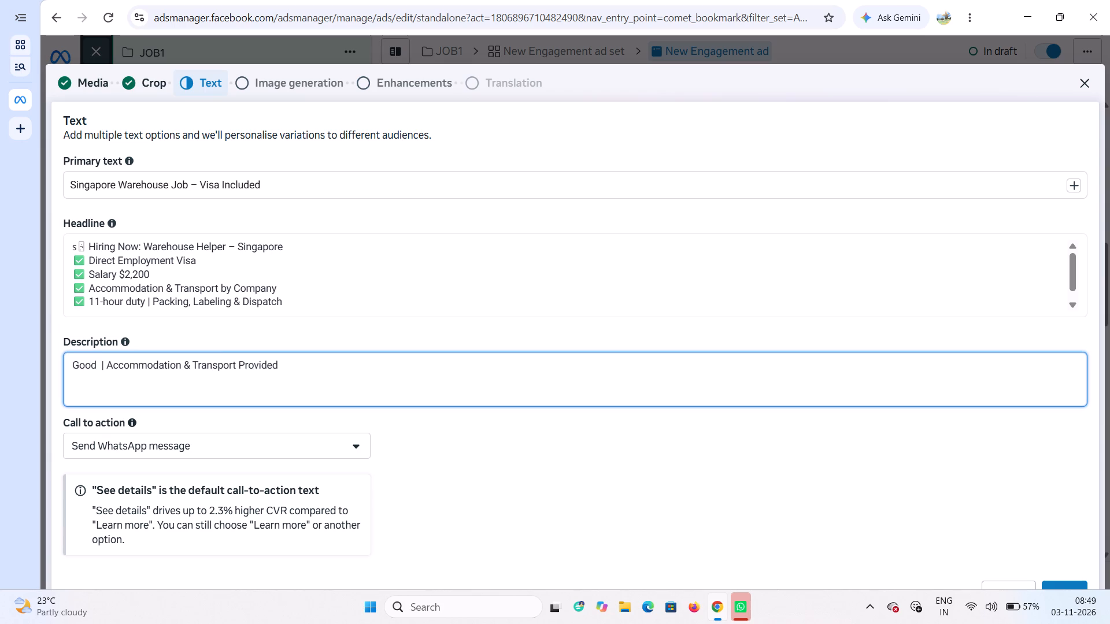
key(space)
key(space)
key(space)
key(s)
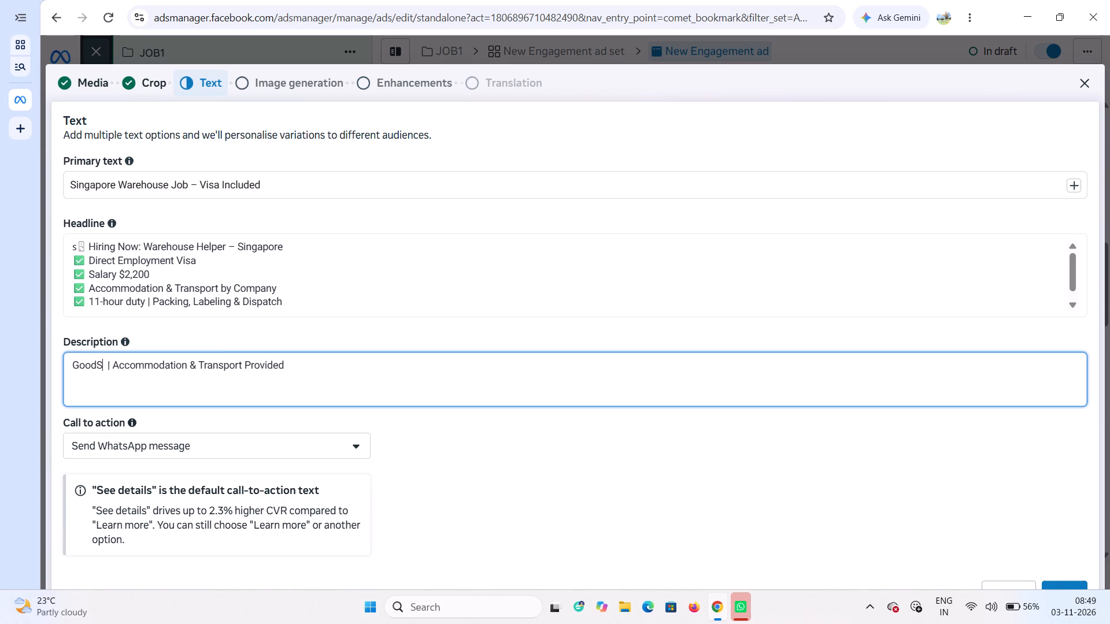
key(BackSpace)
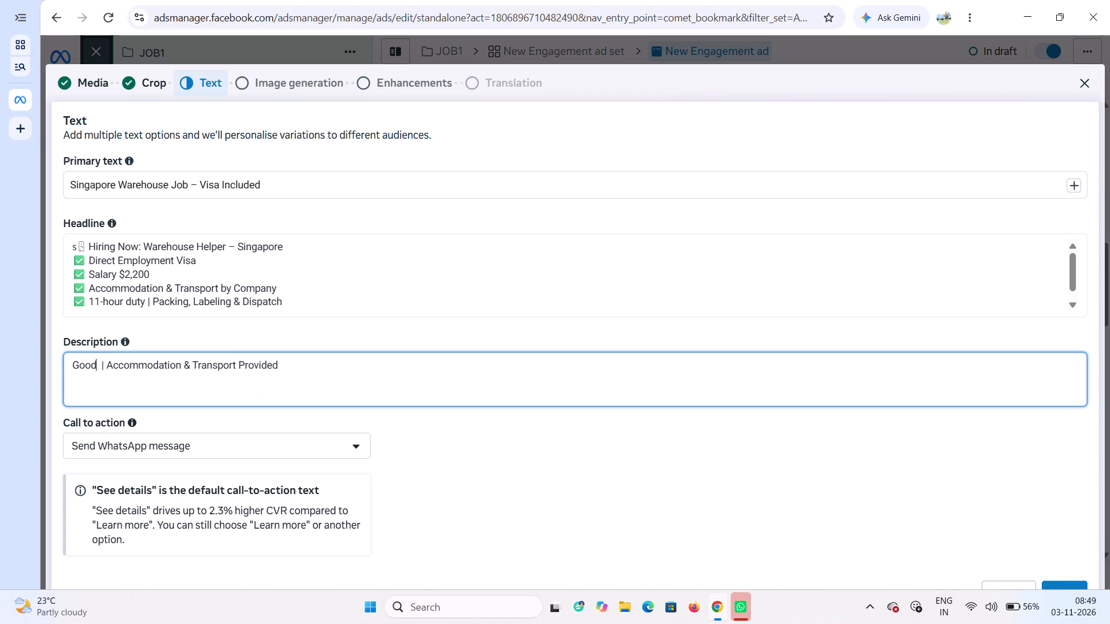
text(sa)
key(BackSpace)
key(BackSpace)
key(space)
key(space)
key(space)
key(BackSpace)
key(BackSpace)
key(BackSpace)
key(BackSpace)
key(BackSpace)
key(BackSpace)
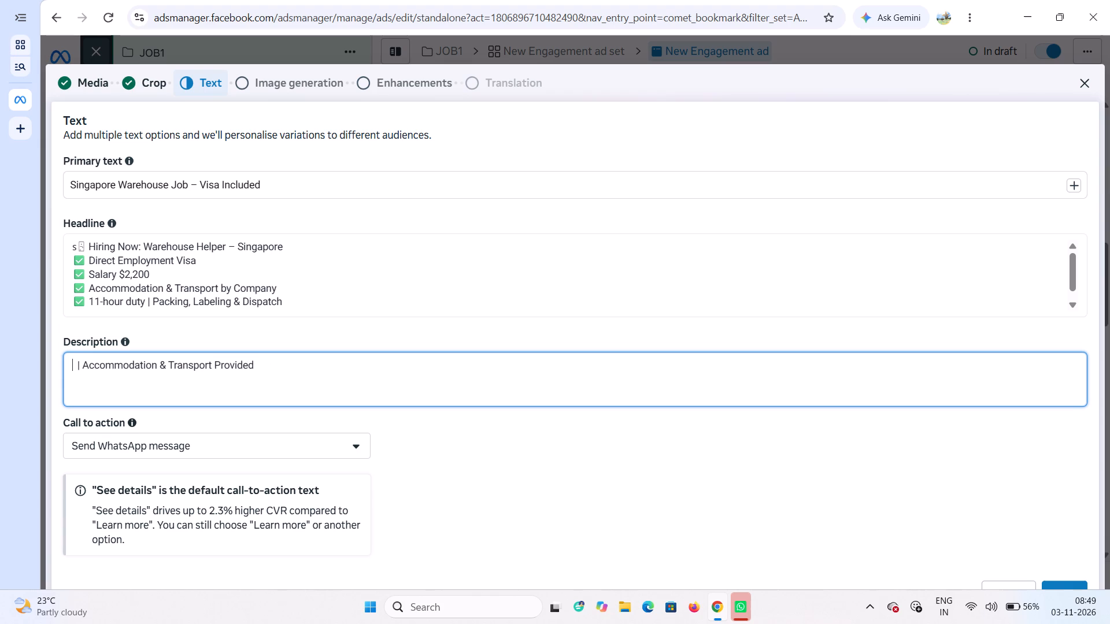
Remove the "|" separator before "Accommodation & Transport Provided" in the ad's description.
click(273, 367)
key(space)
key(space)
key(Down)
key(BackSpace)
click(80, 361)
key(BackSpace)
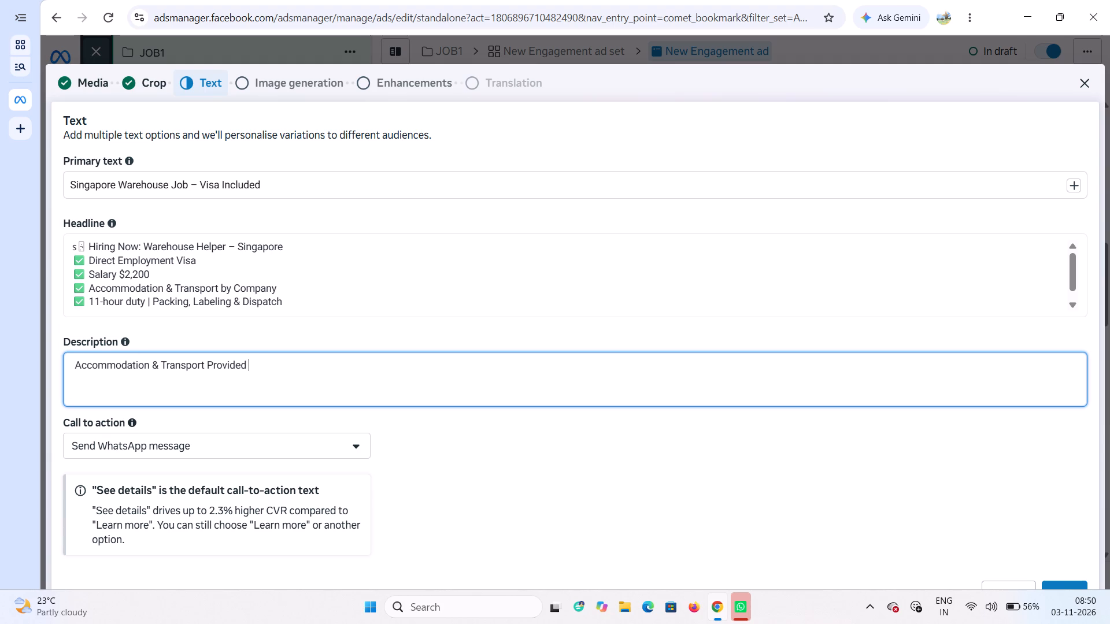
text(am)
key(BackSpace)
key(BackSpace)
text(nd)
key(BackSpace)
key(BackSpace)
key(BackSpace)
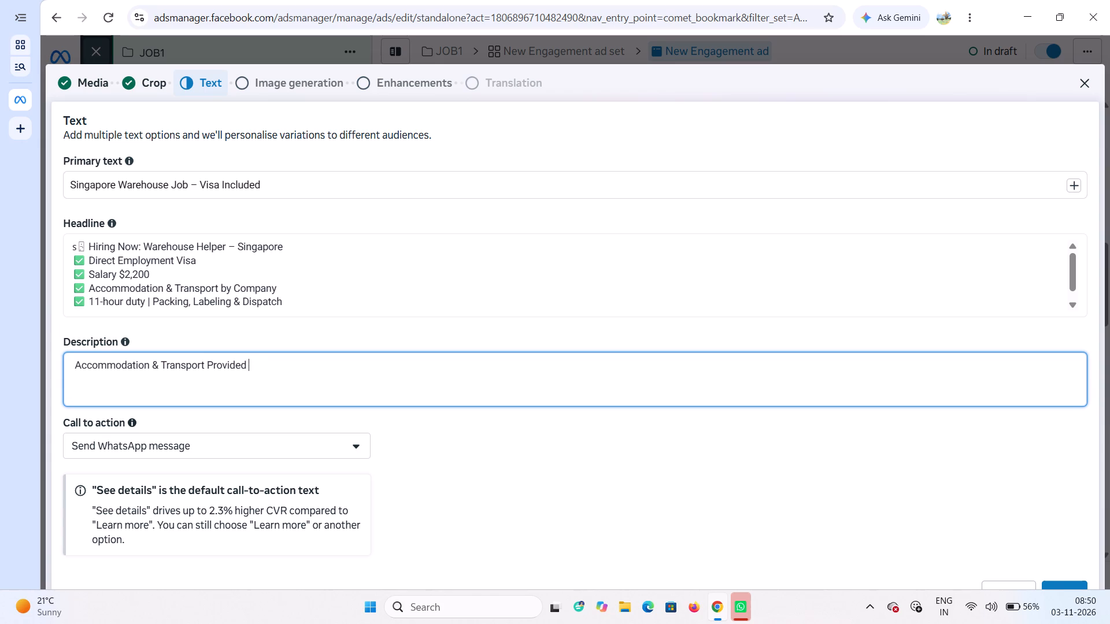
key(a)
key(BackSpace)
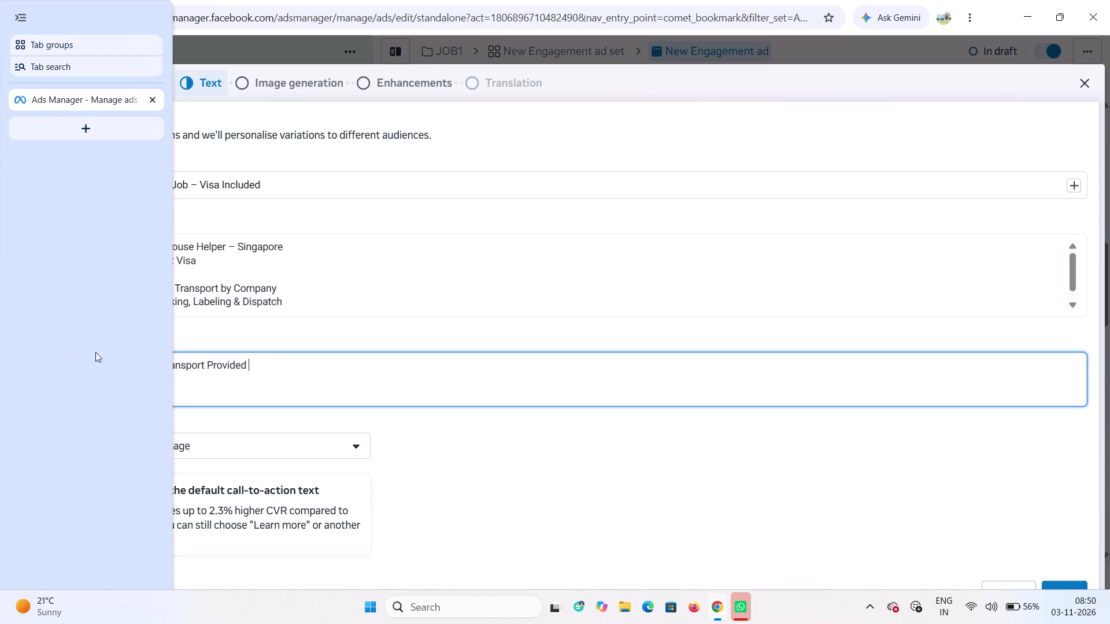
Make the description read "Good Salary & Accommodation & Transport Provided" and continue to the image generation stage.
click(183, 379)
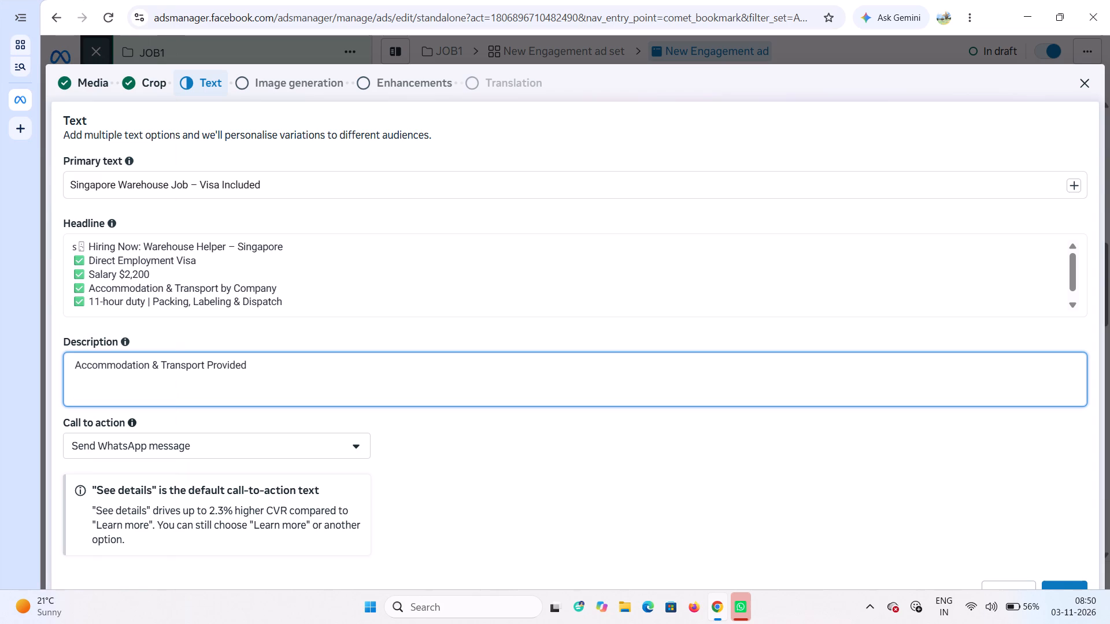
click(81, 380)
triple_click(81, 380)
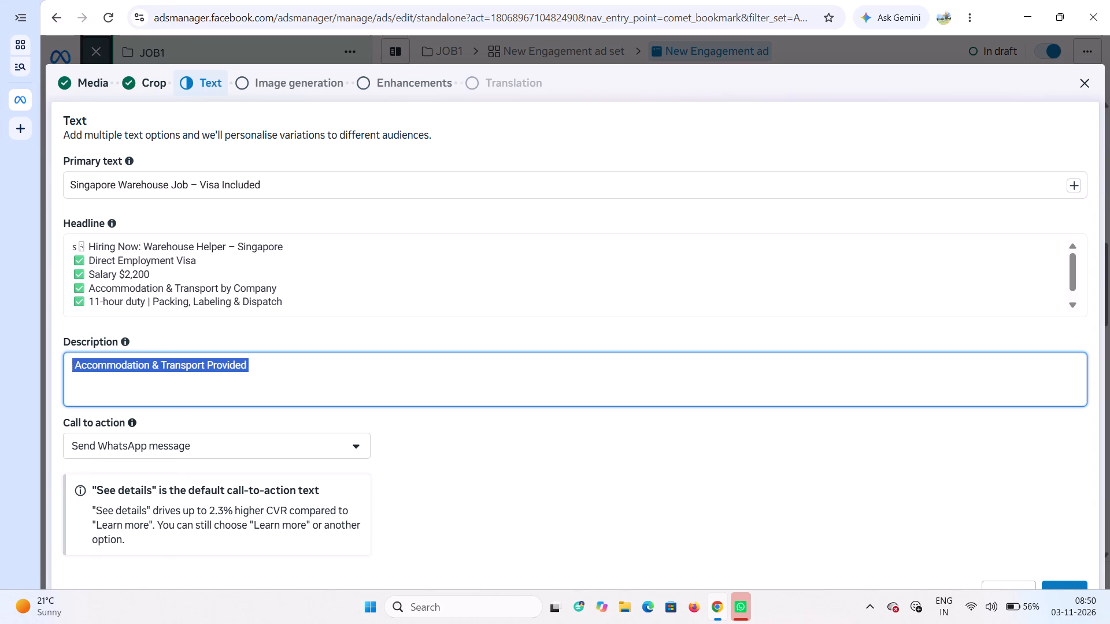
click(94, 384)
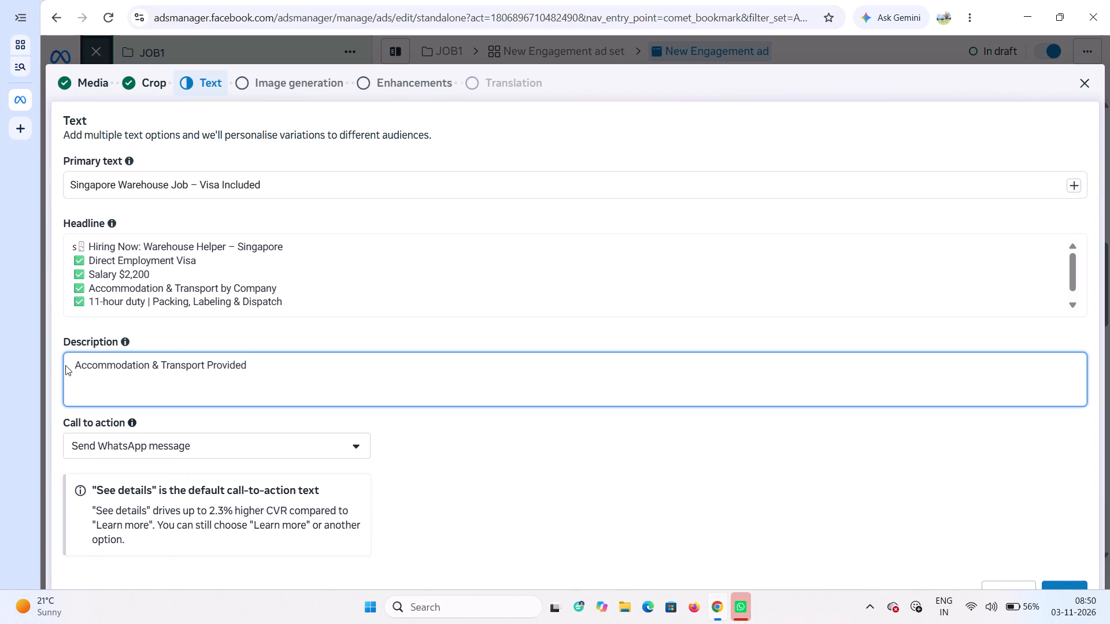
click(72, 361)
key(g)
text(ood)
key(space)
text(sa)
key(BackSpace)
key(BackSpace)
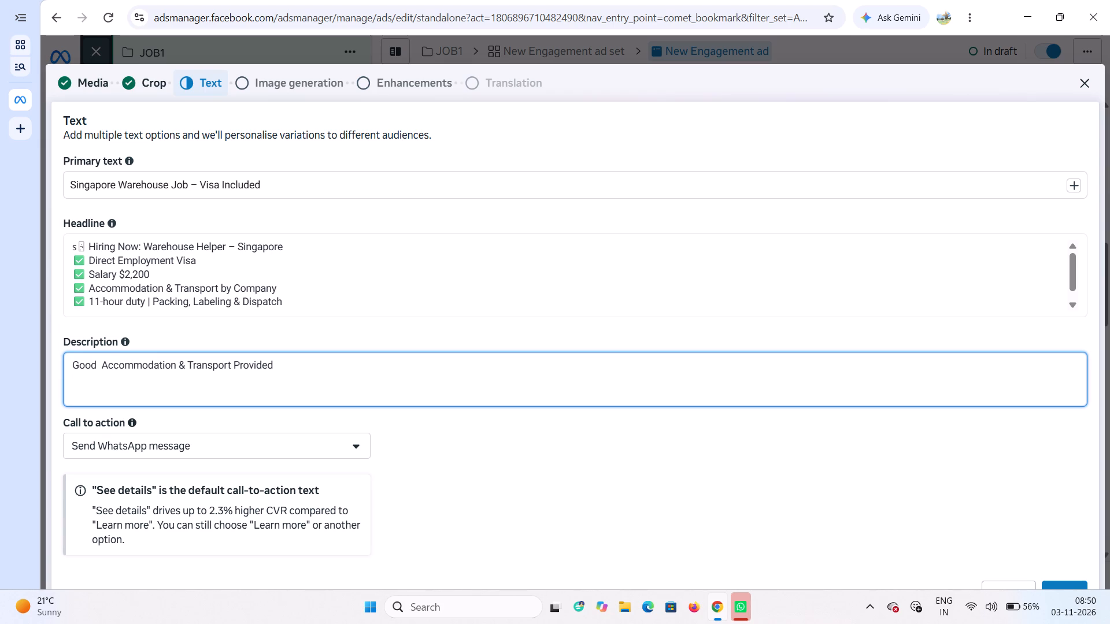
key(s)
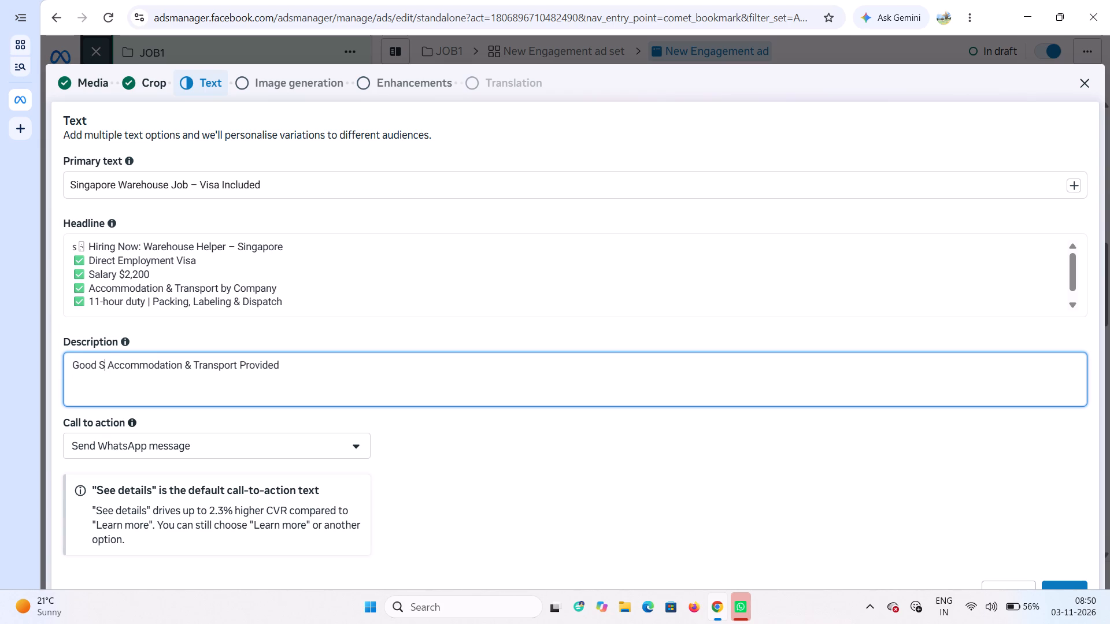
key(a)
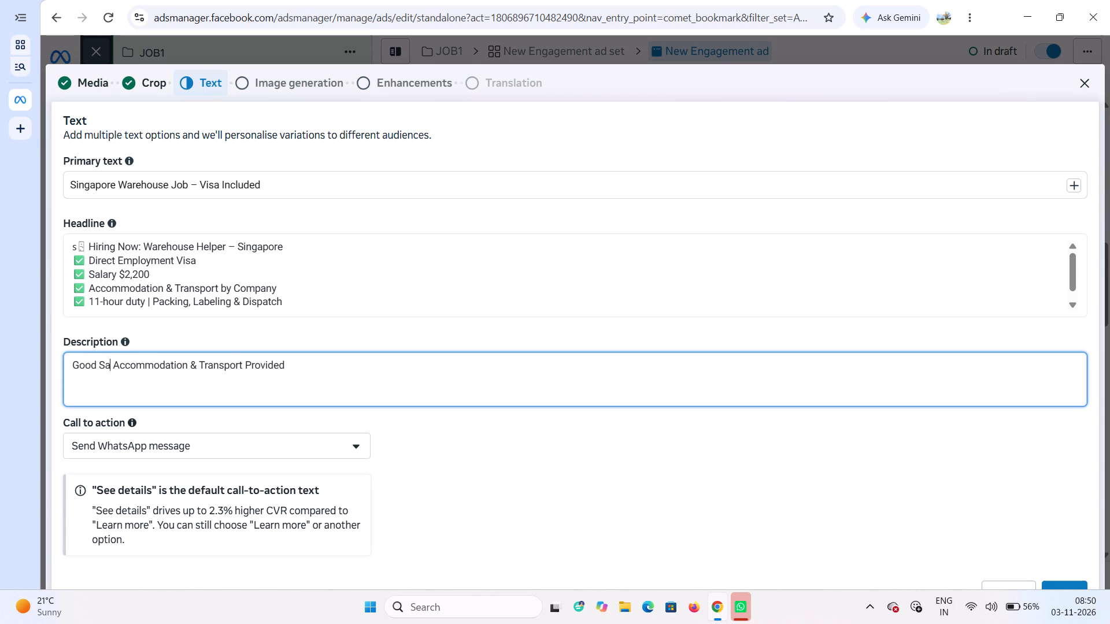
text(lary)
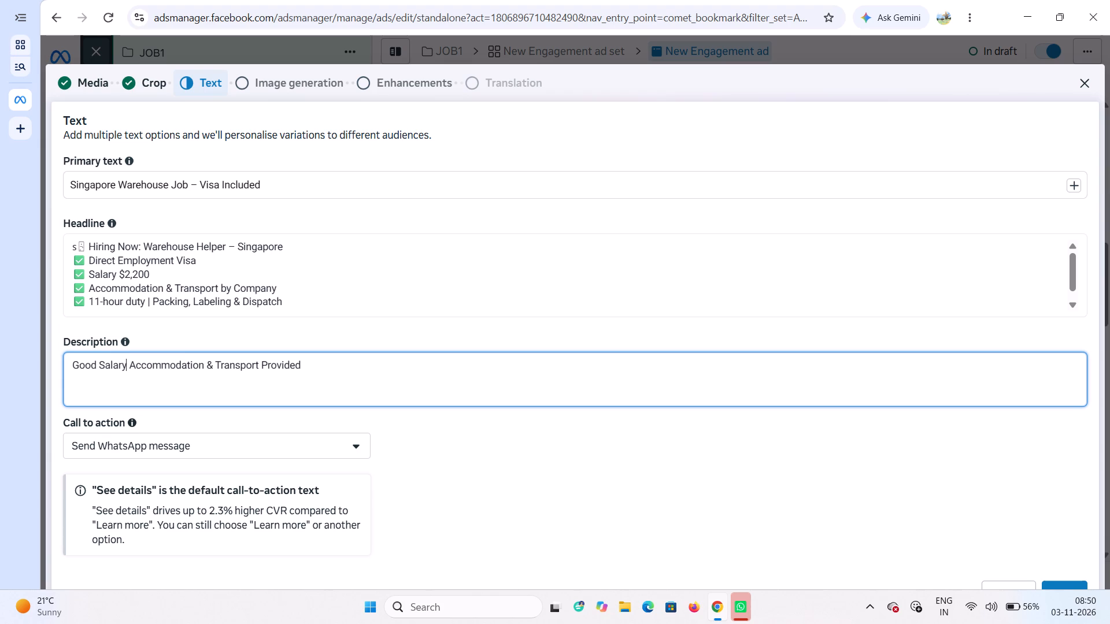
key(7)
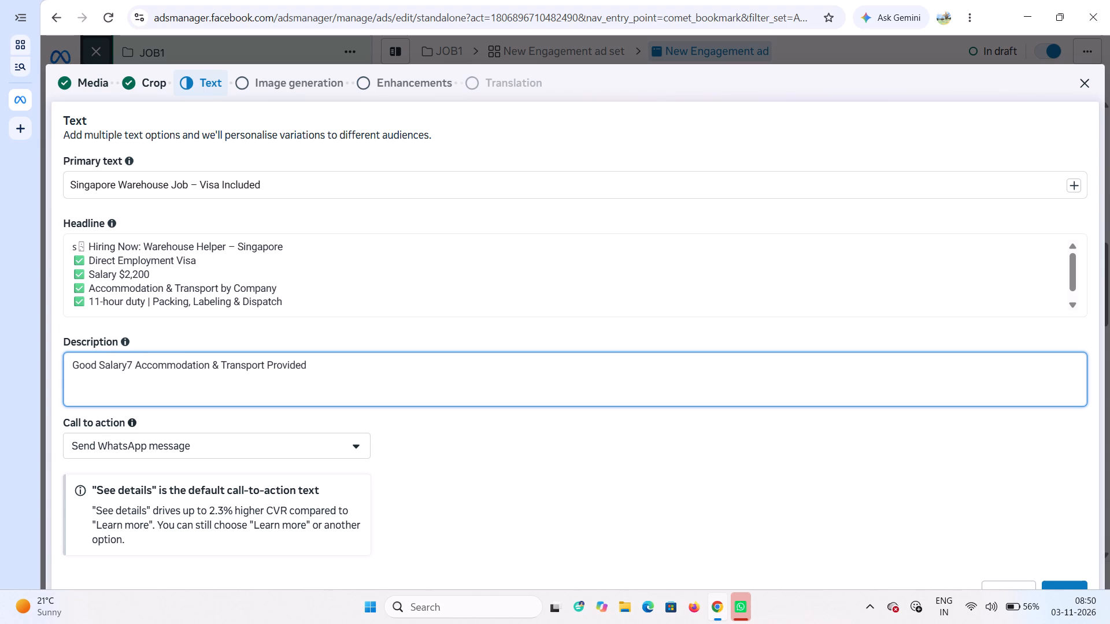
key(BackSpace)
click(134, 363)
key(BackSpace)
key(BackSpace)
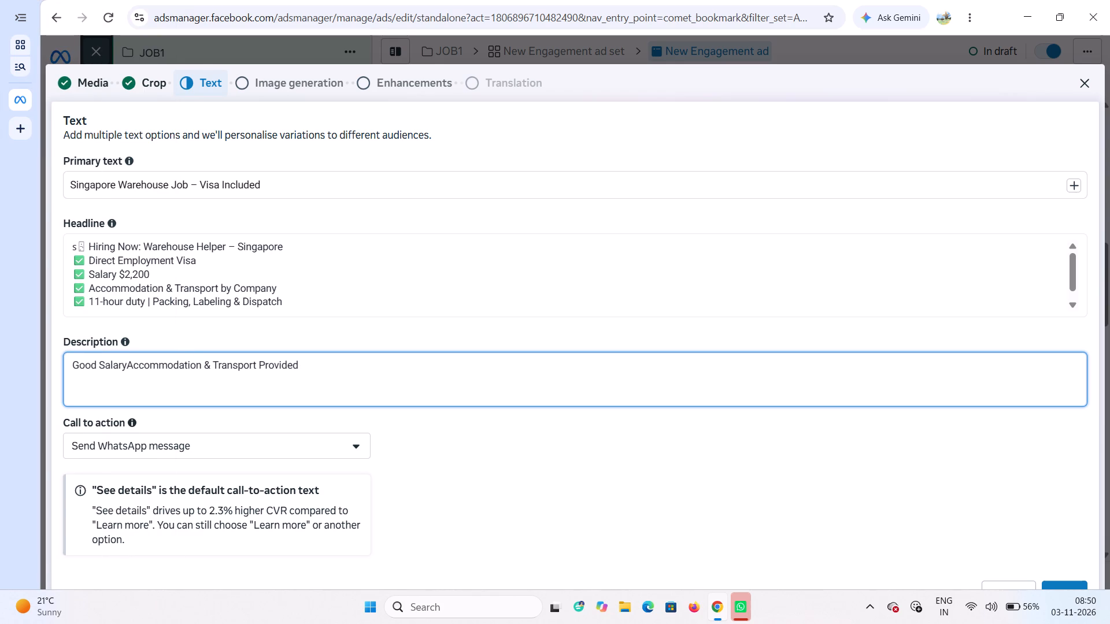
key(space)
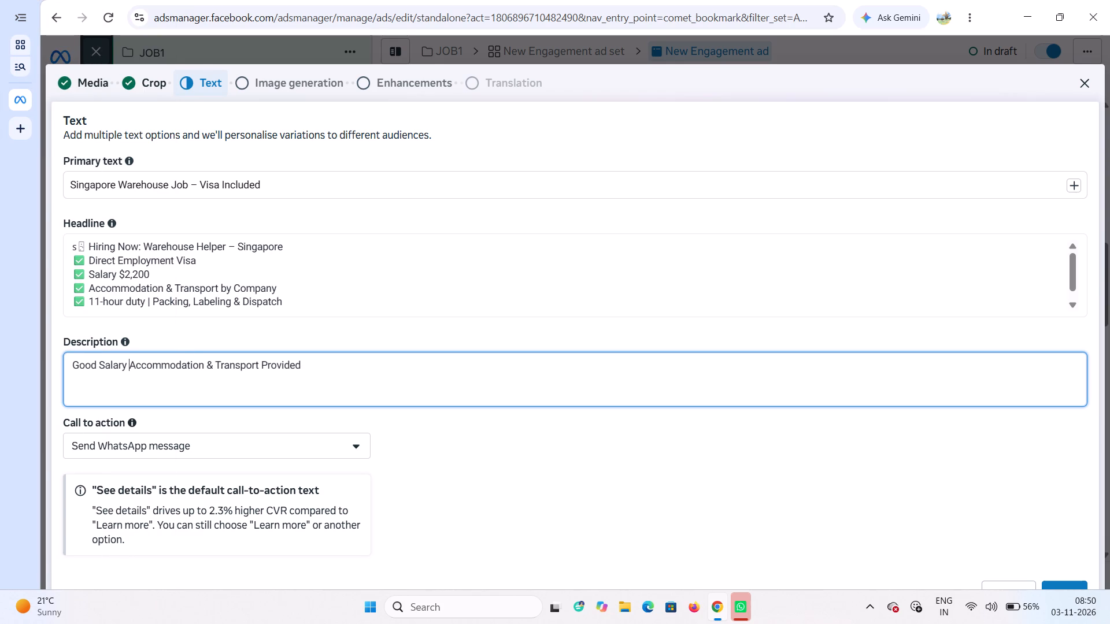
key(shift+ampersand)
key(space)
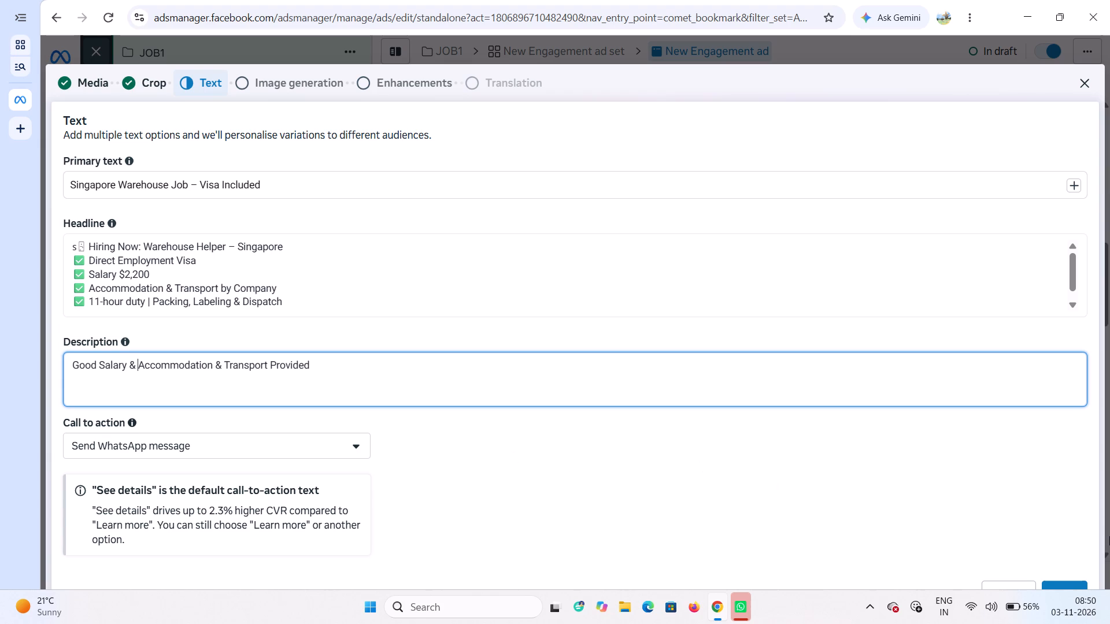
click(1064, 584)
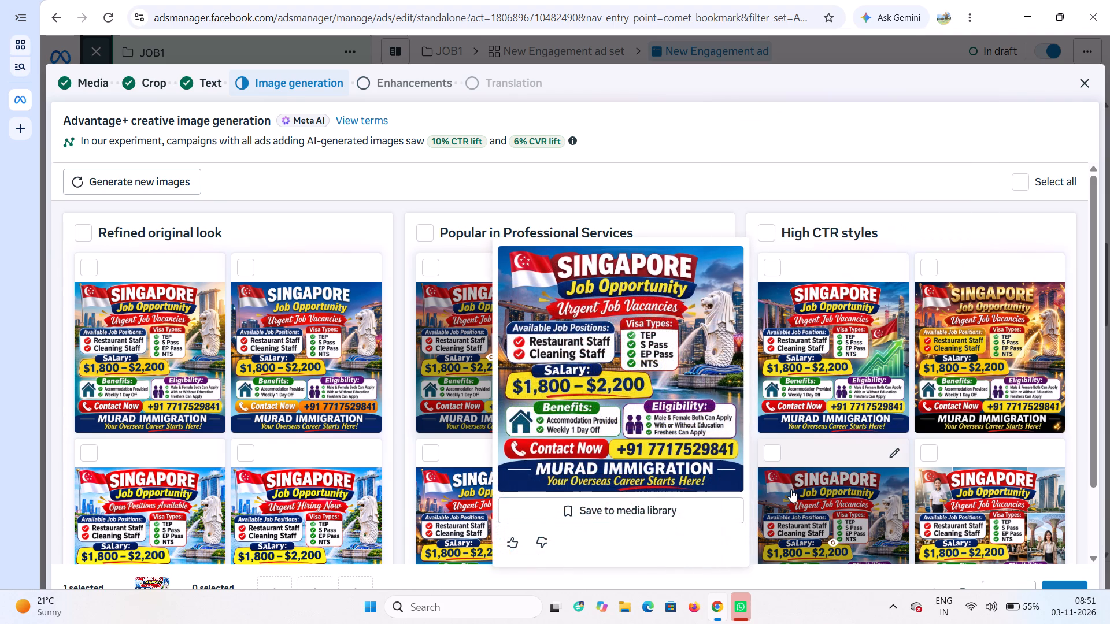
Continue past the image generation stage without selecting any of the generated images.
scroll(791, 489, down, 3)
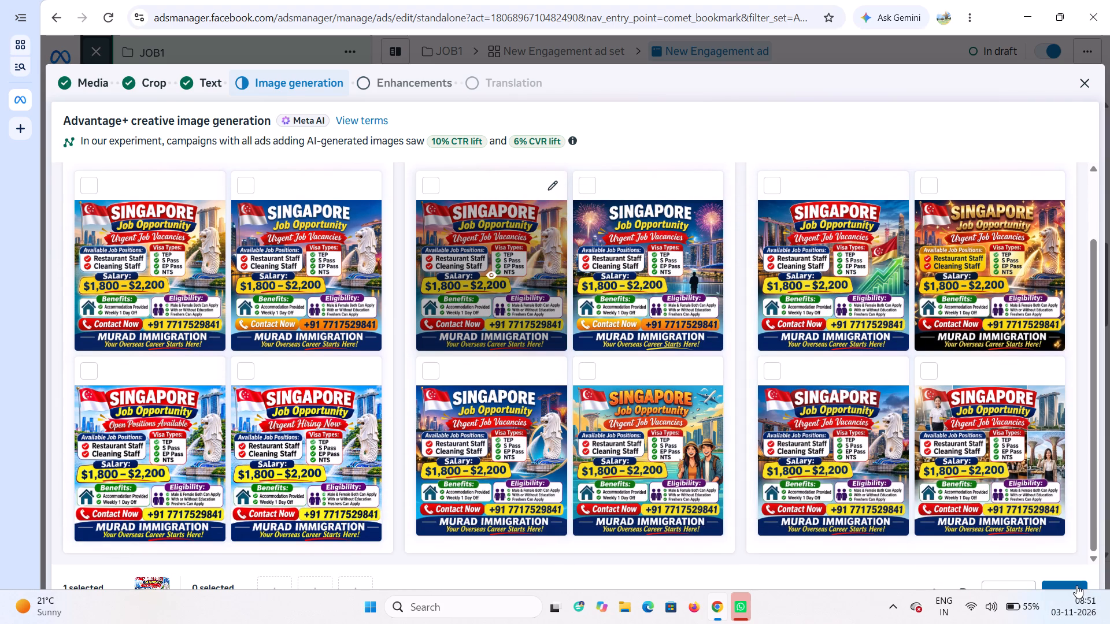
click(1076, 585)
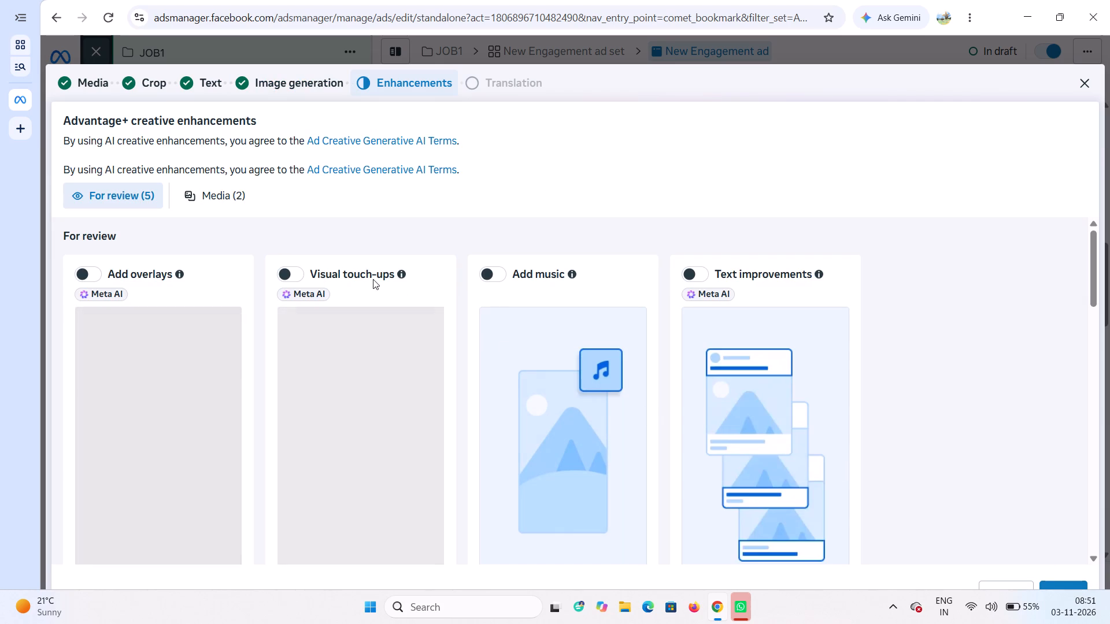
Review the media enhancements and those awaiting review, then finish the creative setup without changing any of them.
click(217, 200)
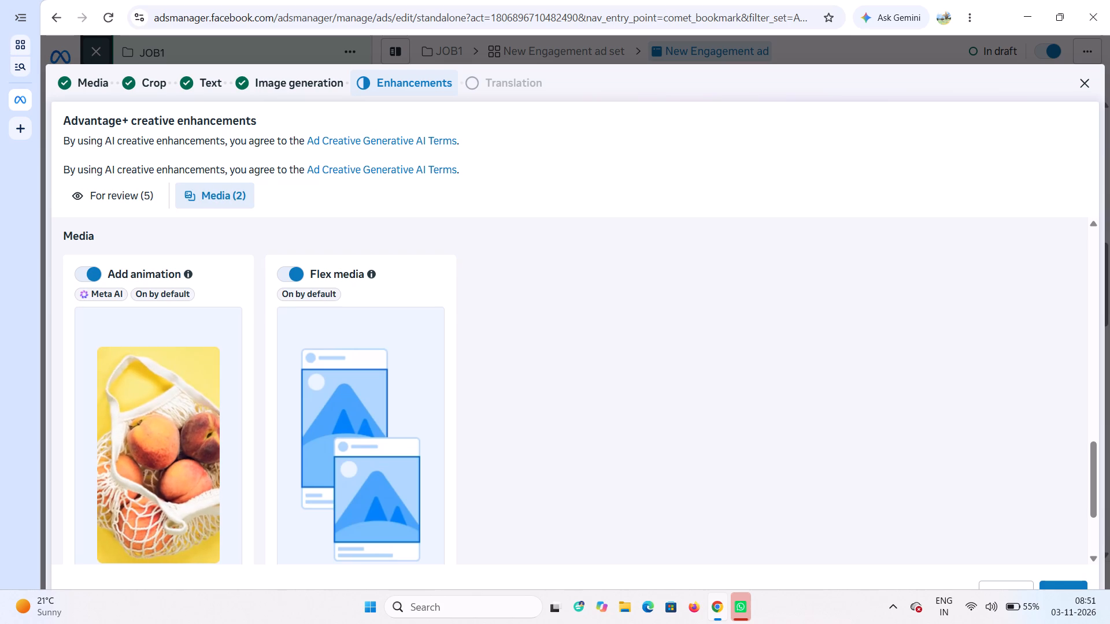
click(114, 194)
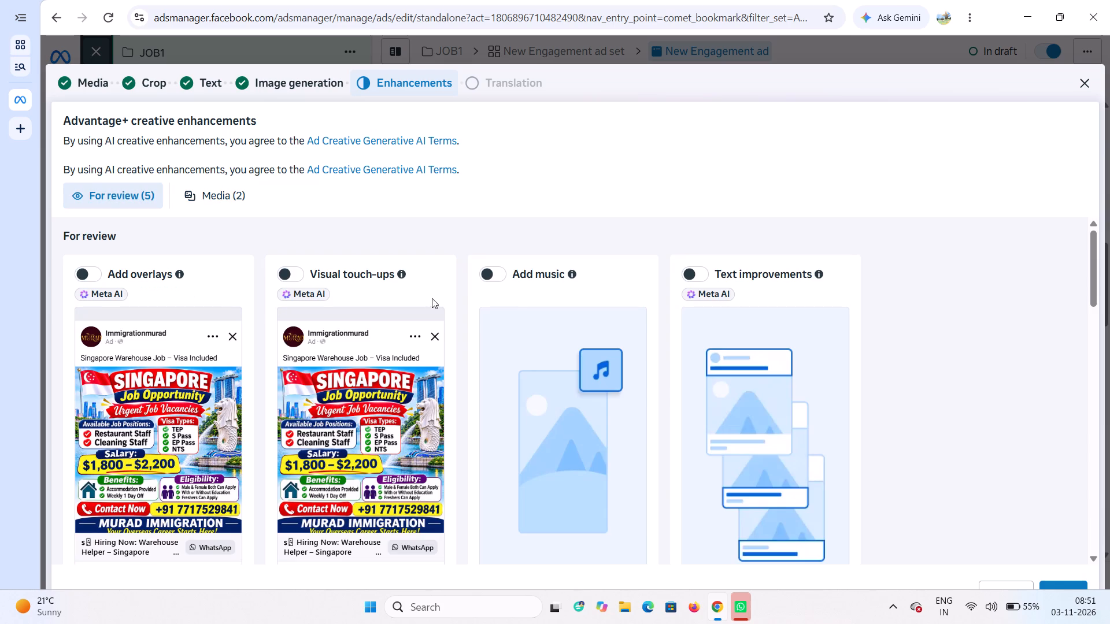
click(1059, 587)
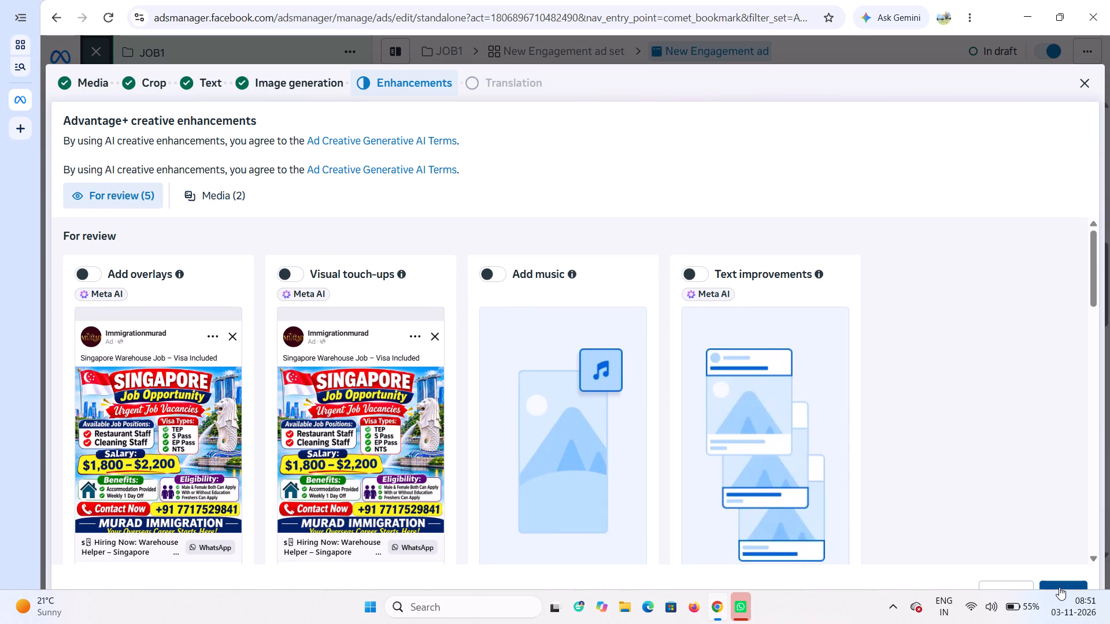
Start publishing the ad and choose UPI as the payment method.
click(1059, 587)
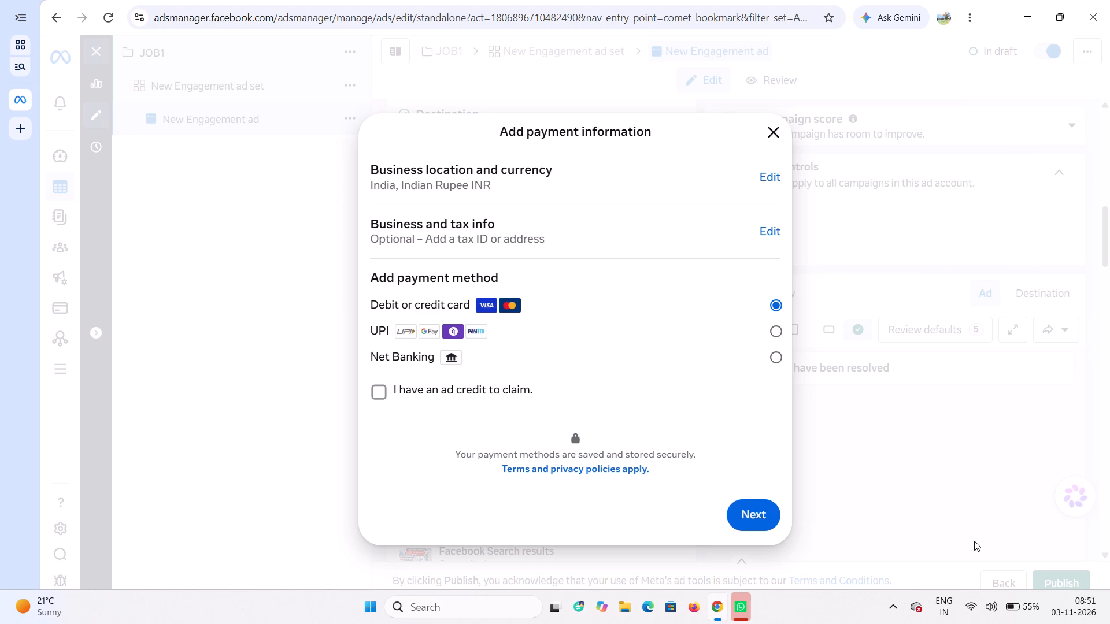
click(762, 326)
click(751, 504)
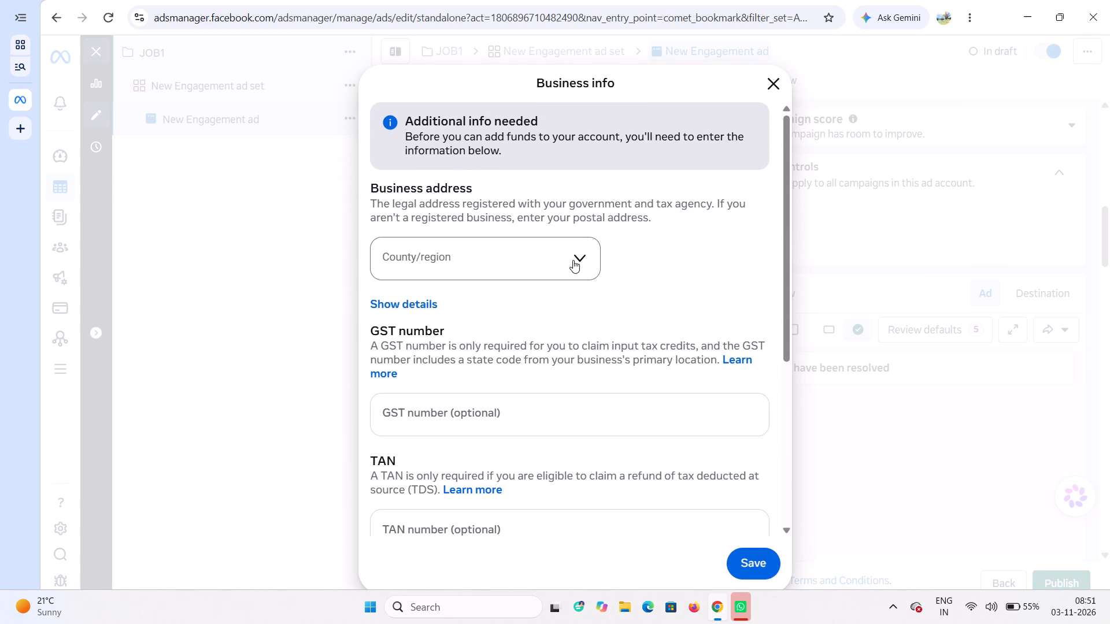
Set the business address region to Punjab, confirm that the provided information is complete and accurate, and save the business info.
click(574, 259)
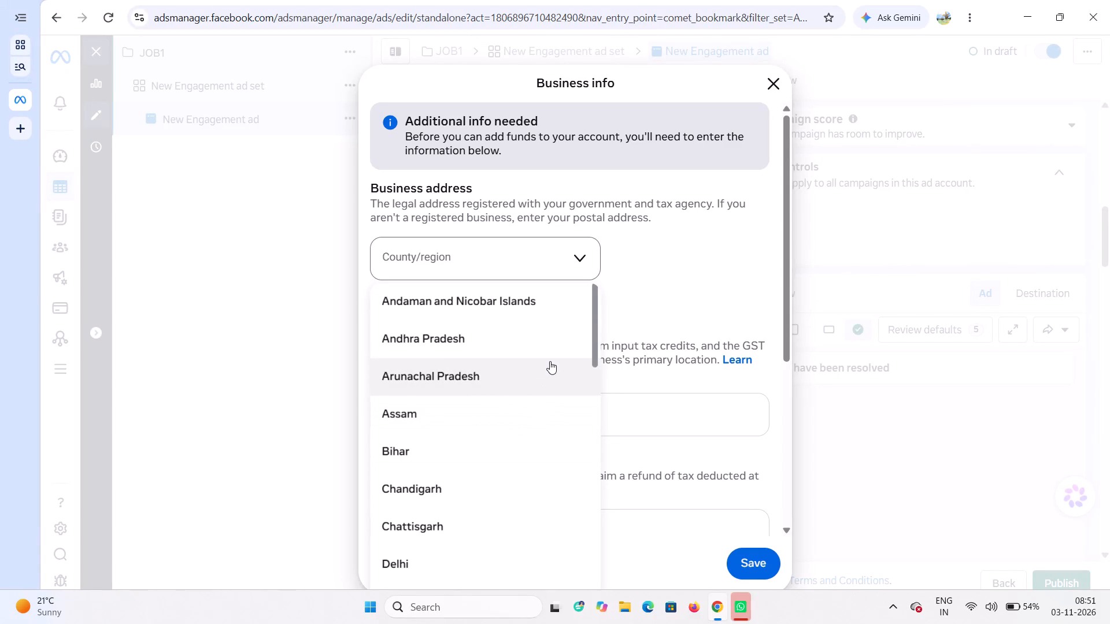
scroll(502, 465, down, 3)
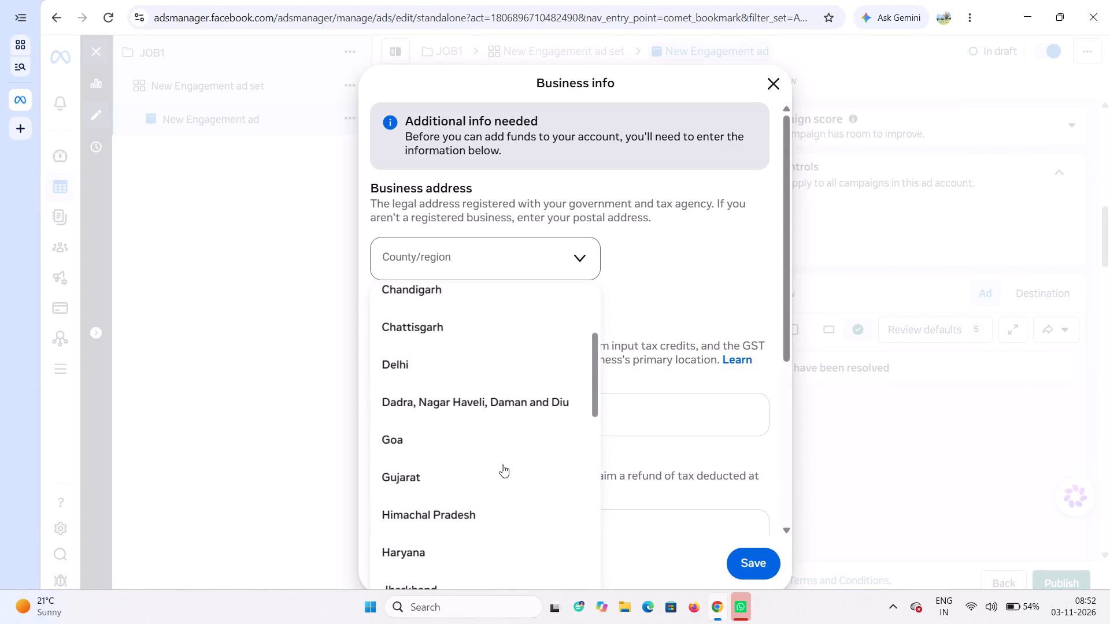
scroll(502, 465, down, 6)
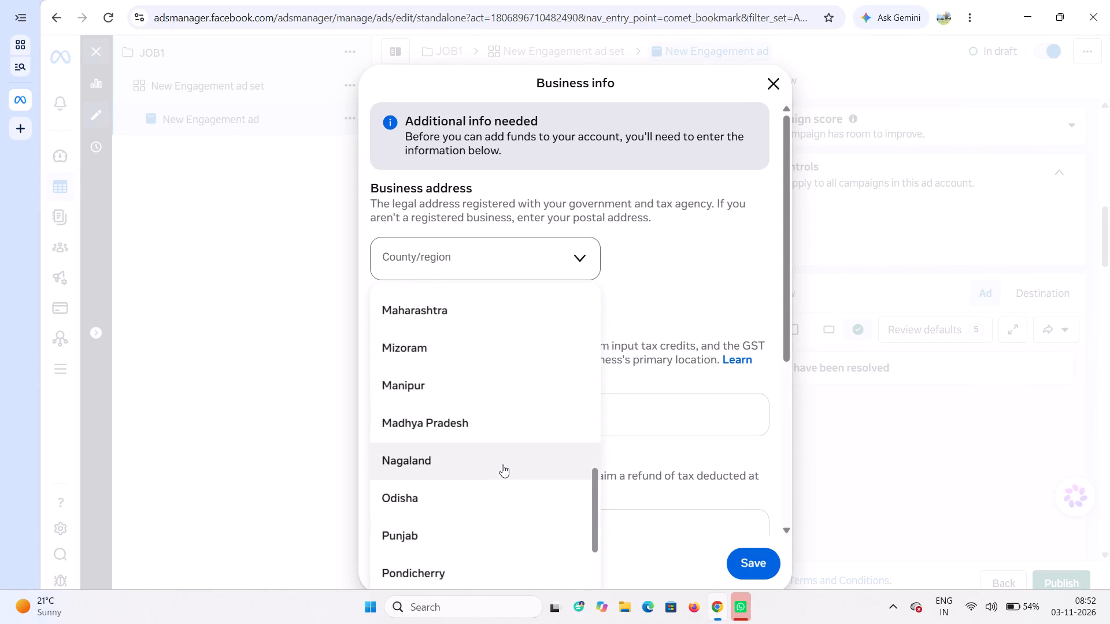
scroll(502, 465, down, 1)
click(496, 443)
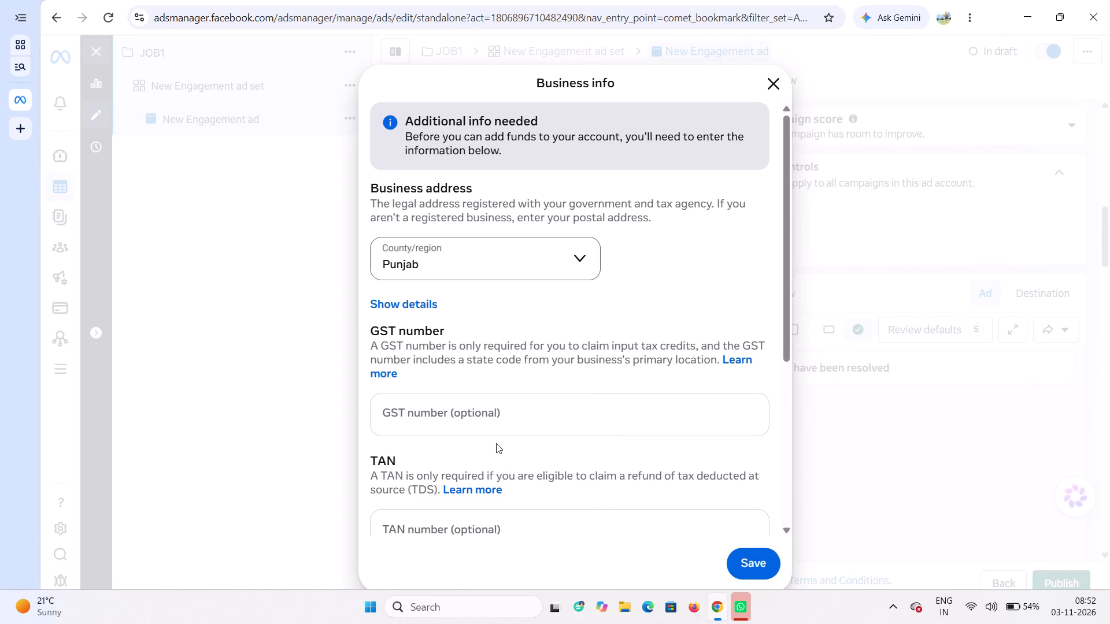
scroll(601, 424, right, 1)
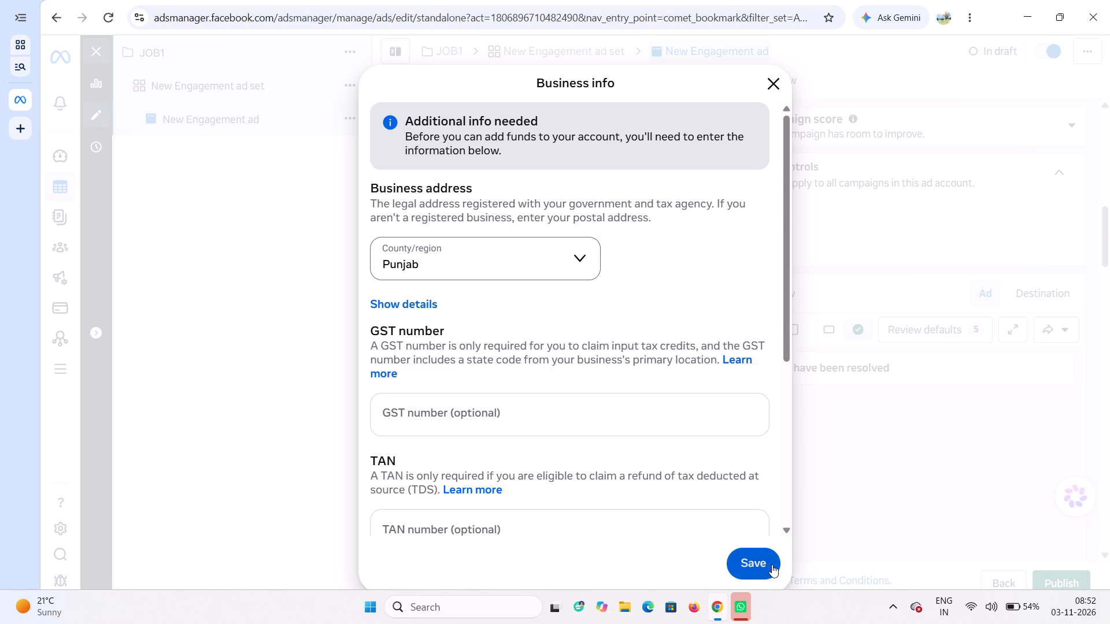
click(762, 560)
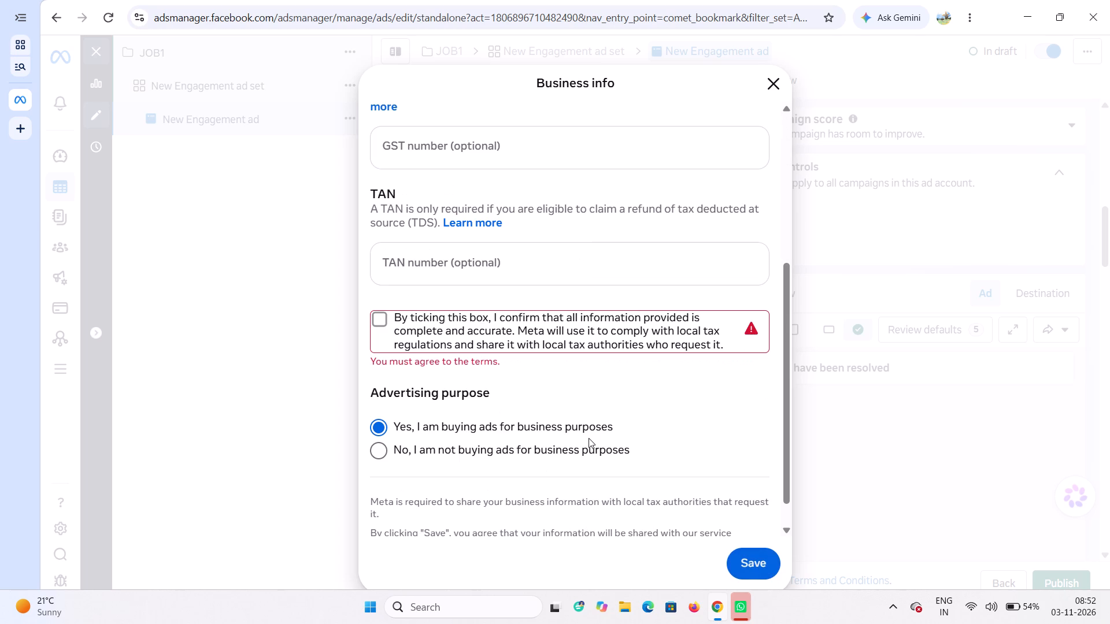
click(381, 315)
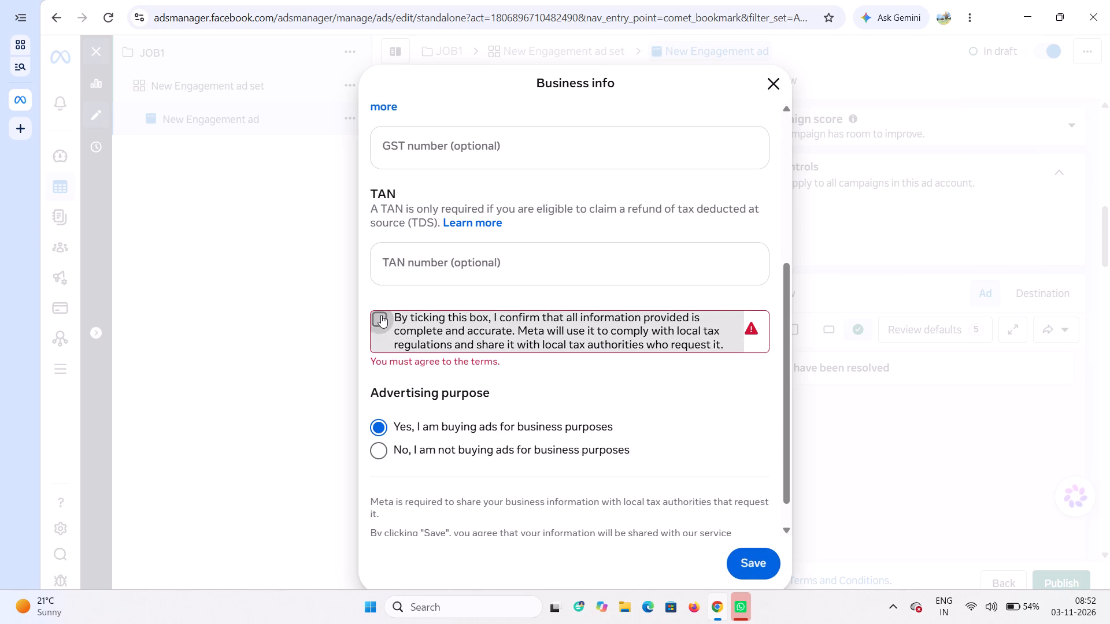
click(750, 556)
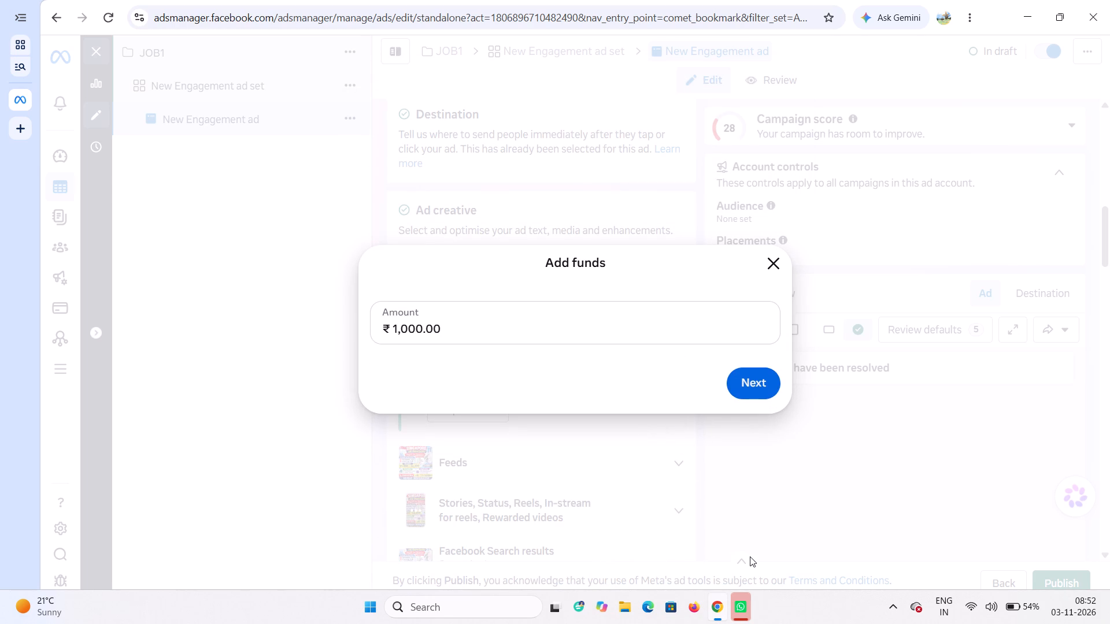
Set the amount of funds to add to ₹500, proceed to the payment, and close the payment dialog.
click(501, 327)
key(BackSpace)
click(501, 327)
key(BackSpace)
key(BackSpace)
key(BackSpace)
key(BackSpace)
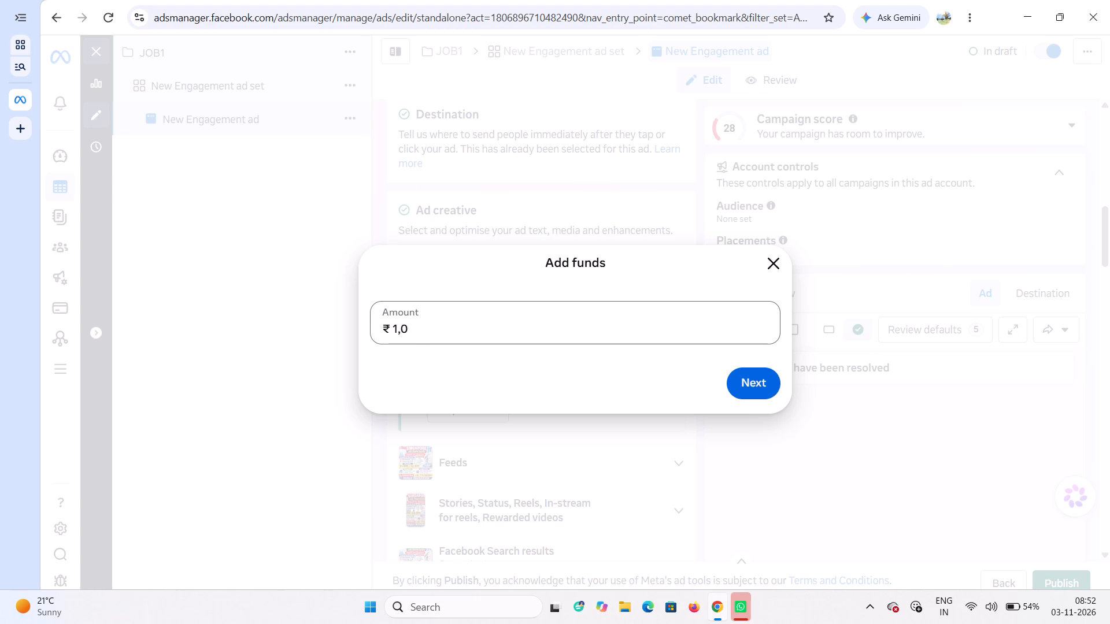
key(BackSpace)
key(BackSpace)
key(BackSpace)
text(500)
click(753, 384)
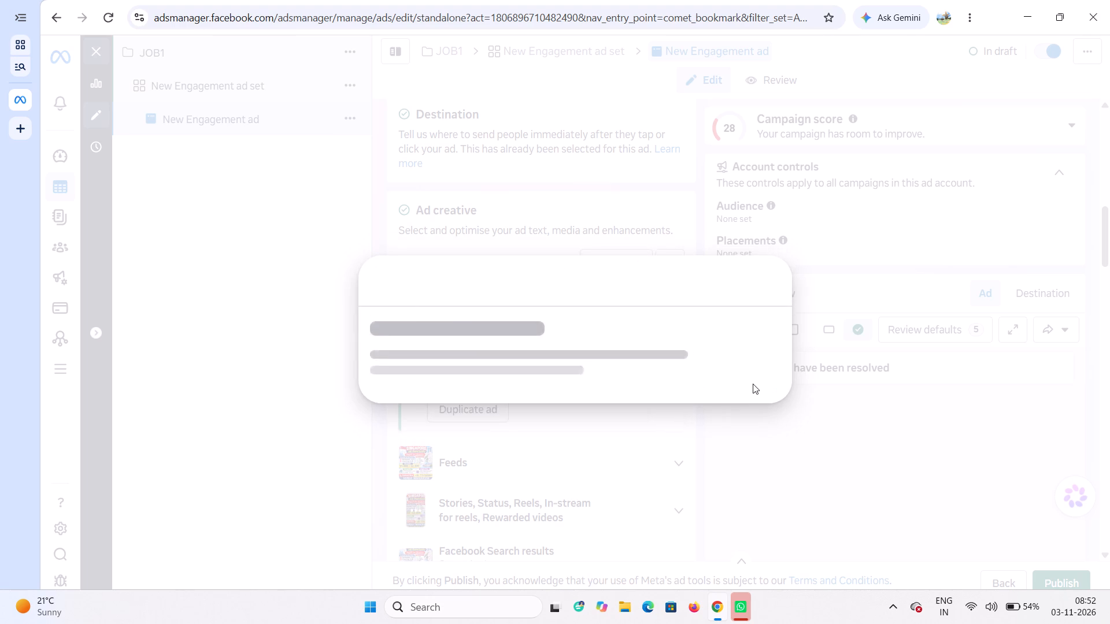
click(771, 195)
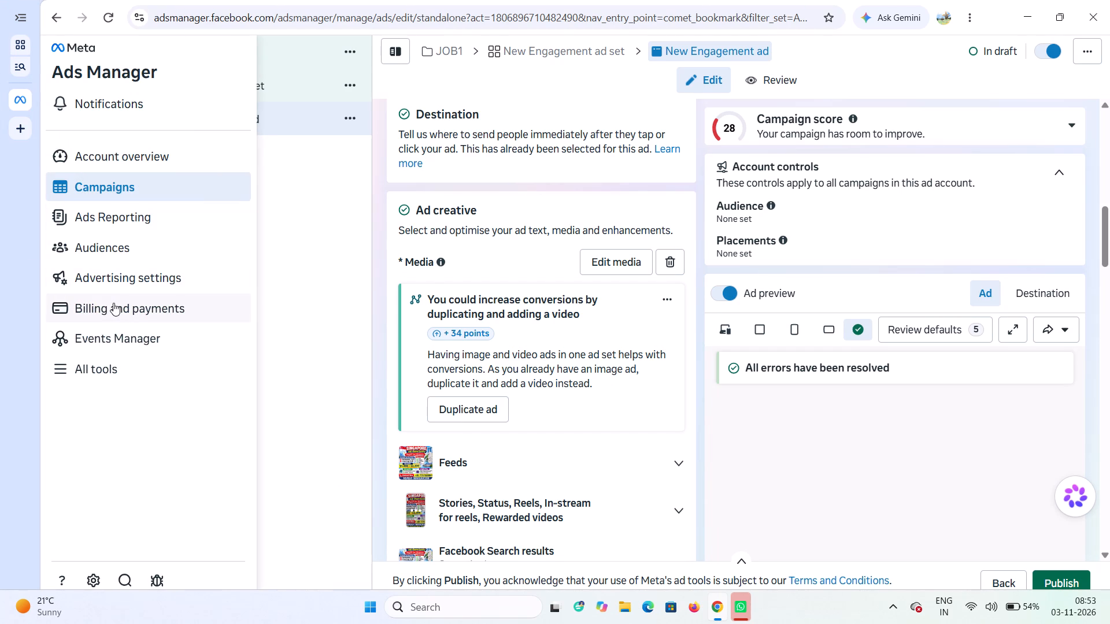
Open the Billing and payments section of the ad account.
click(113, 303)
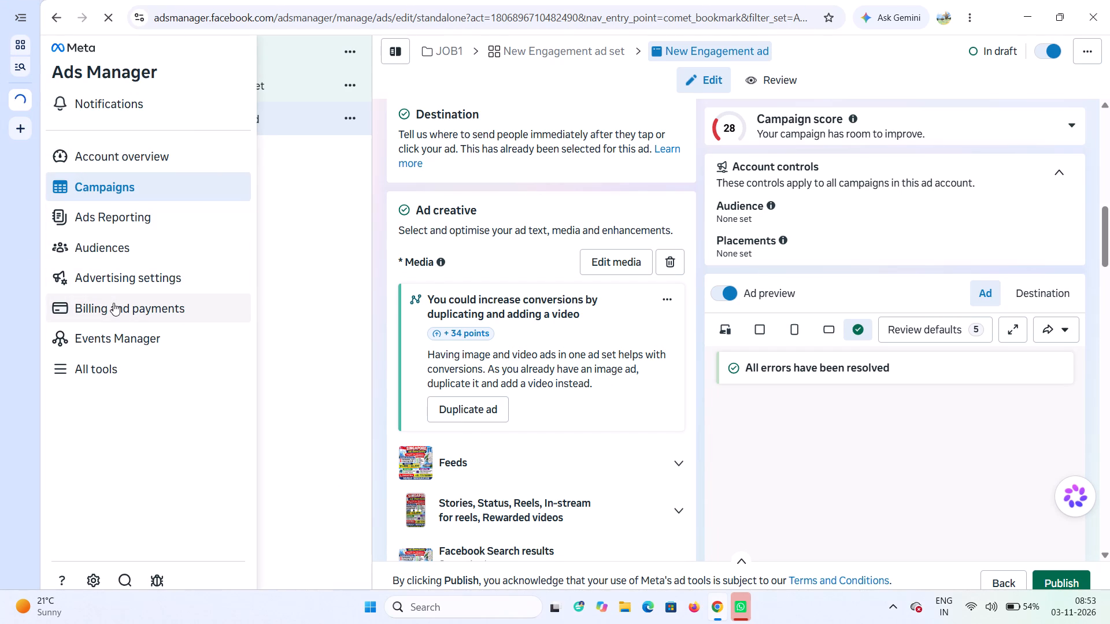
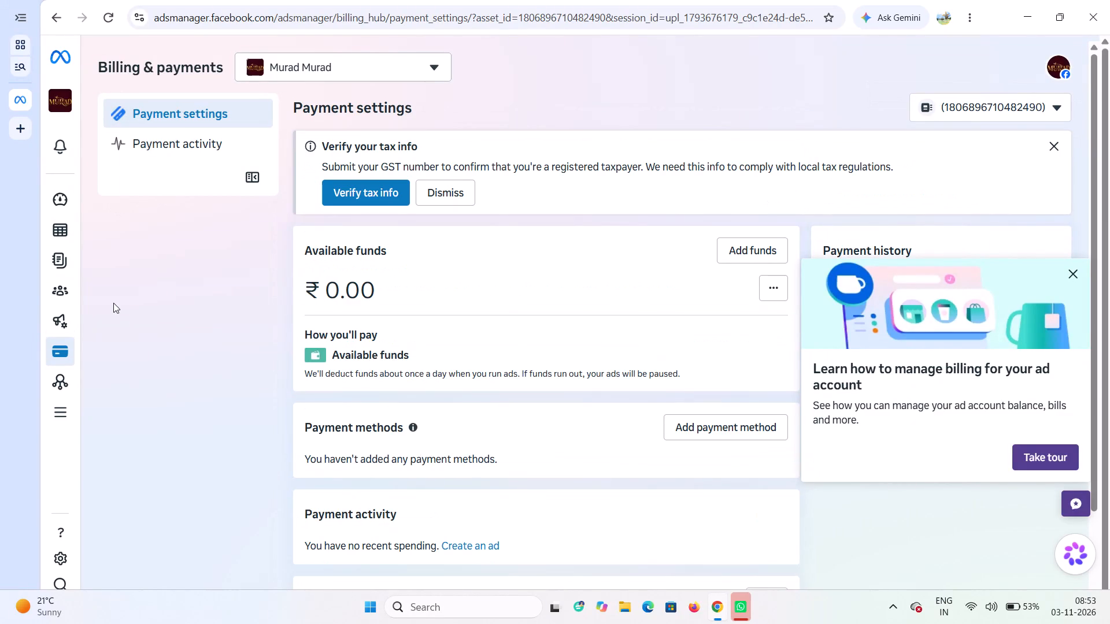
Dismiss the notice about verifying tax info in the payment settings.
click(447, 193)
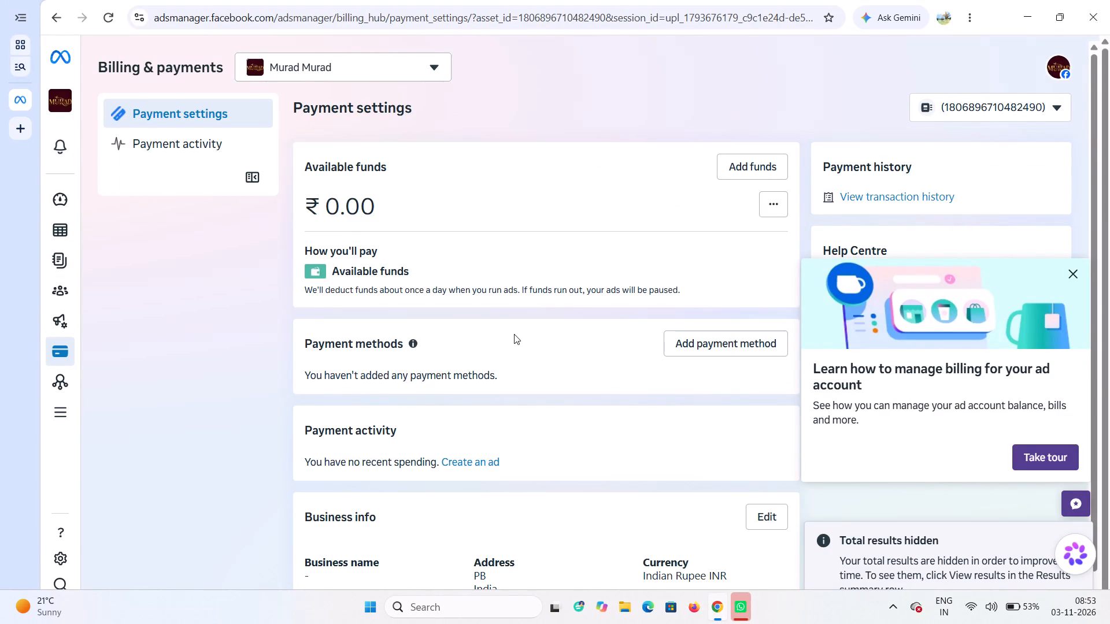
Start adding funds to the ad account with UPI as the payment method, set the amount to ₹529, and proceed to the payment.
click(745, 169)
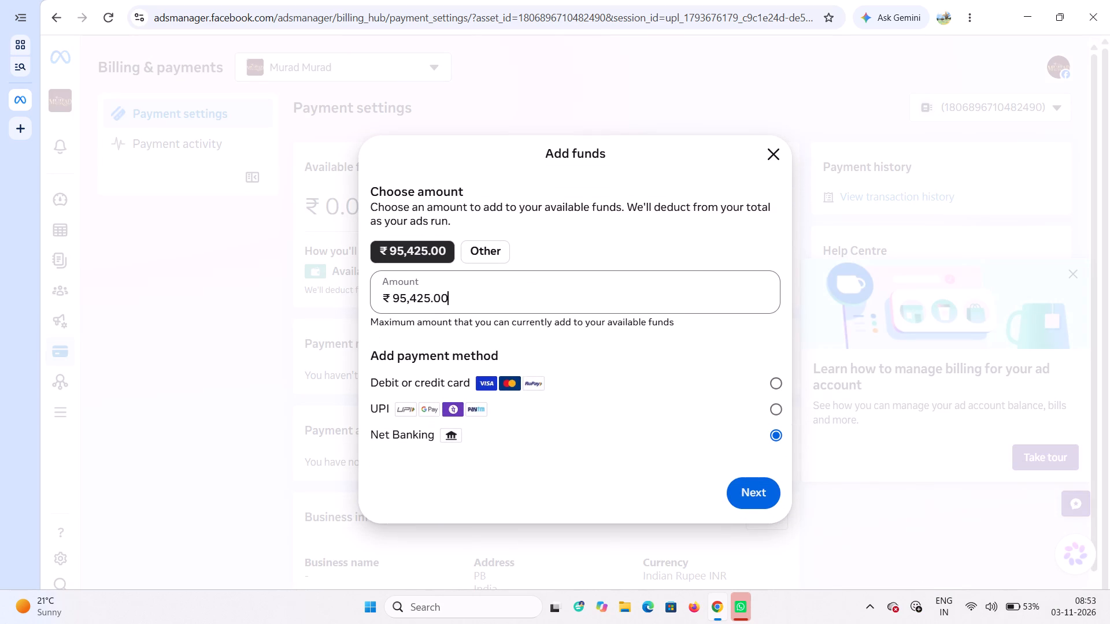
click(490, 408)
click(504, 301)
key(BackSpace)
key(BackSpace)
key(BackSpace)
key(BackSpace)
key(BackSpace)
key(BackSpace)
key(BackSpace)
key(BackSpace)
key(BackSpace)
key(BackSpace)
key(BackSpace)
key(BackSpace)
key(BackSpace)
key(BackSpace)
key(BackSpace)
key(BackSpace)
key(BackSpace)
key(BackSpace)
key(BackSpace)
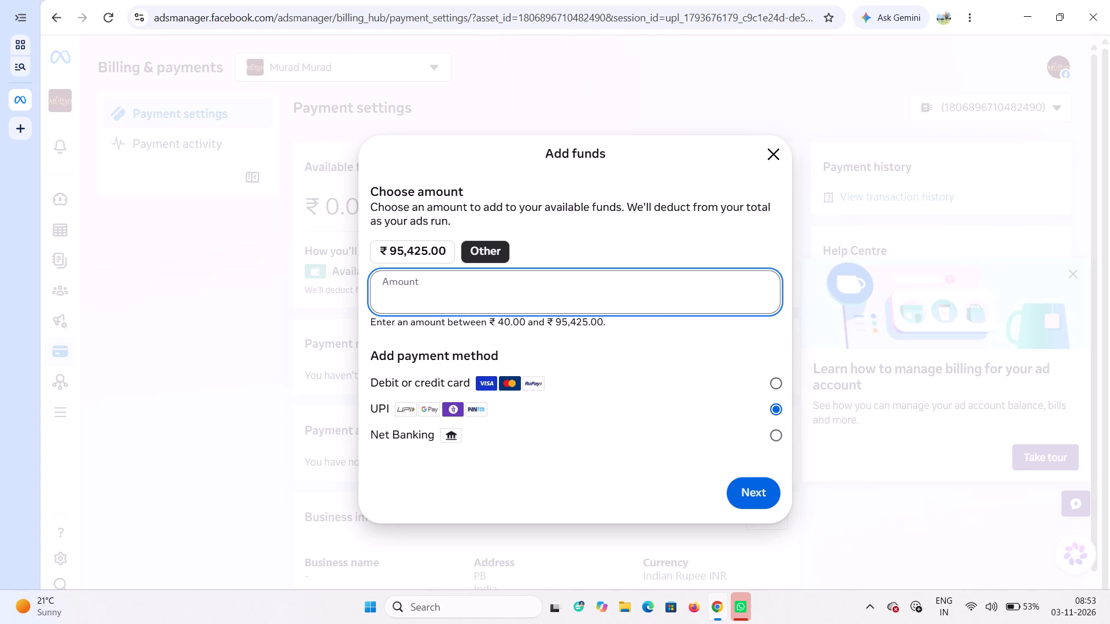
key(5)
text(29)
click(754, 493)
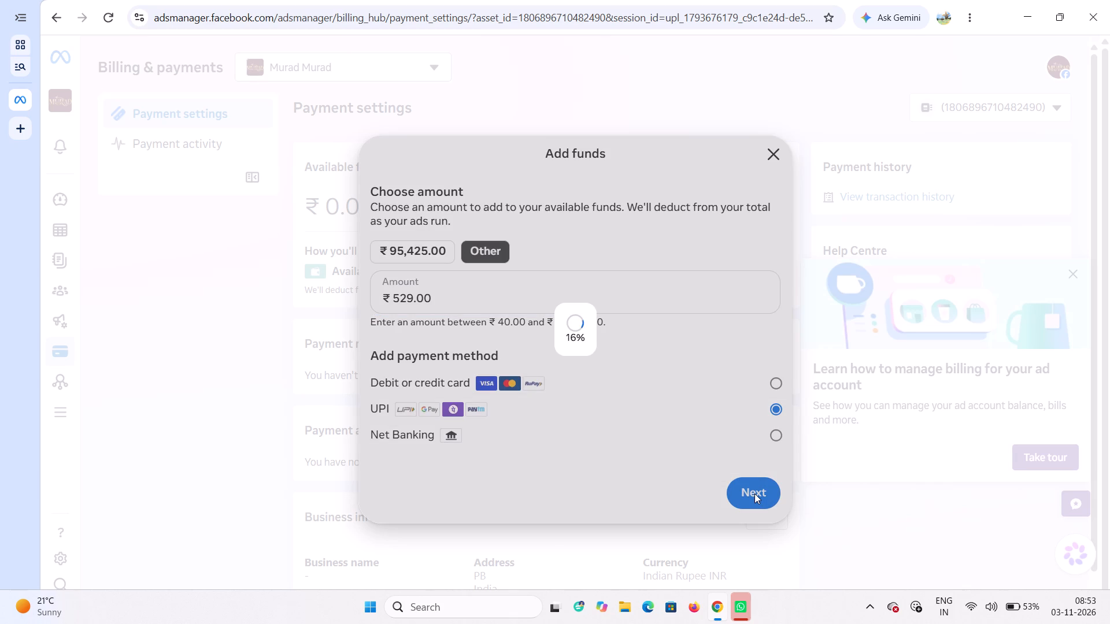
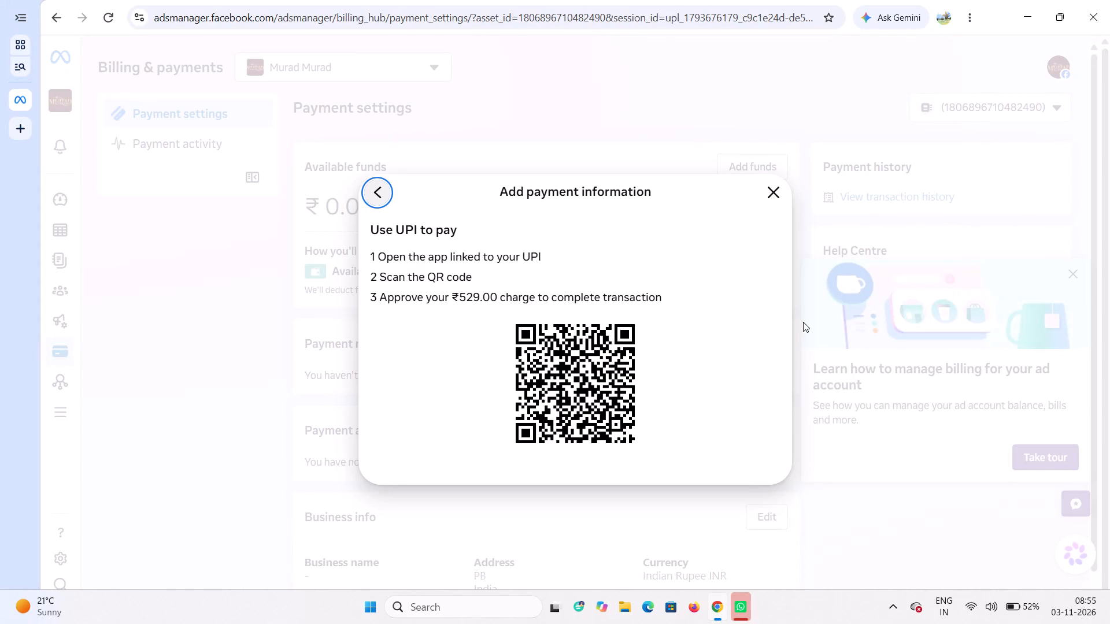
Close the UPI payment QR code dialog and return to the payment settings.
click(774, 195)
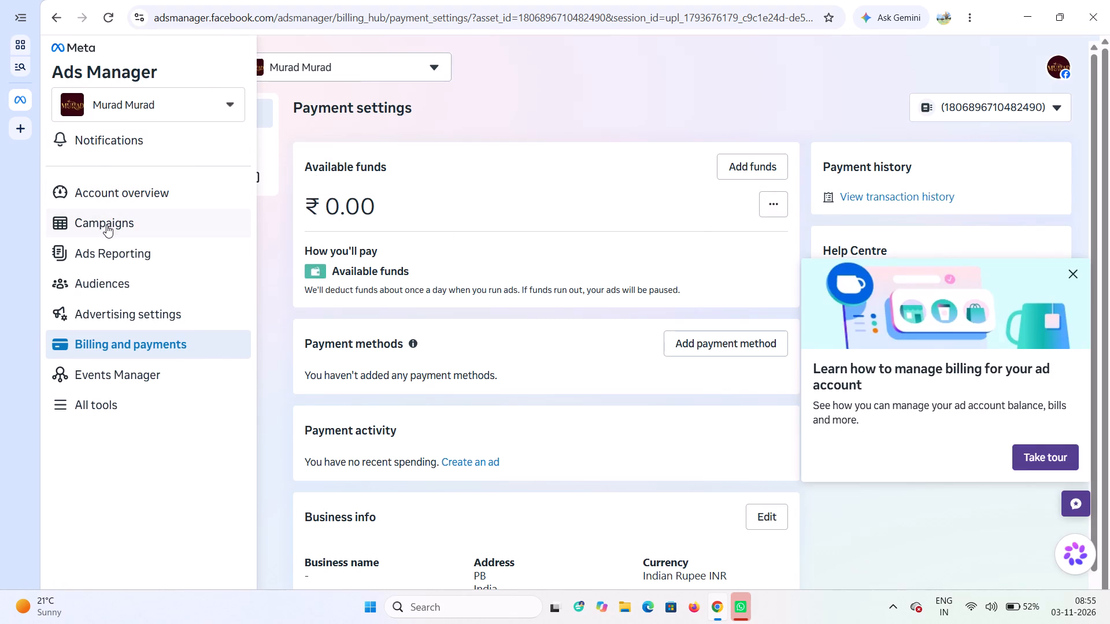
Go back to the campaigns list and open the draft JOB1 campaign for editing.
click(106, 225)
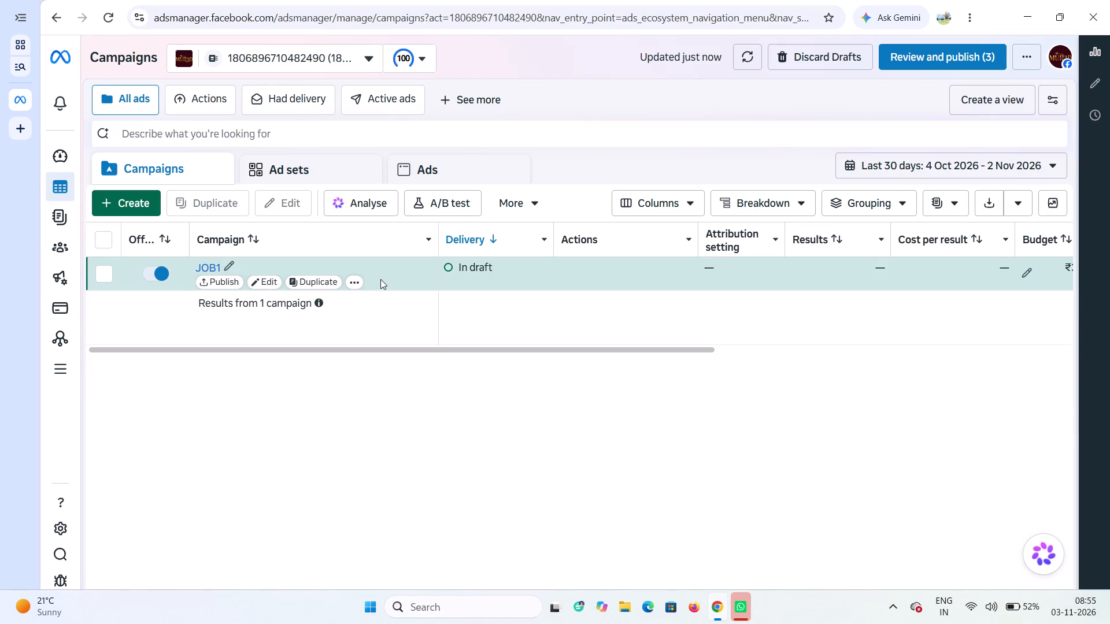
click(264, 286)
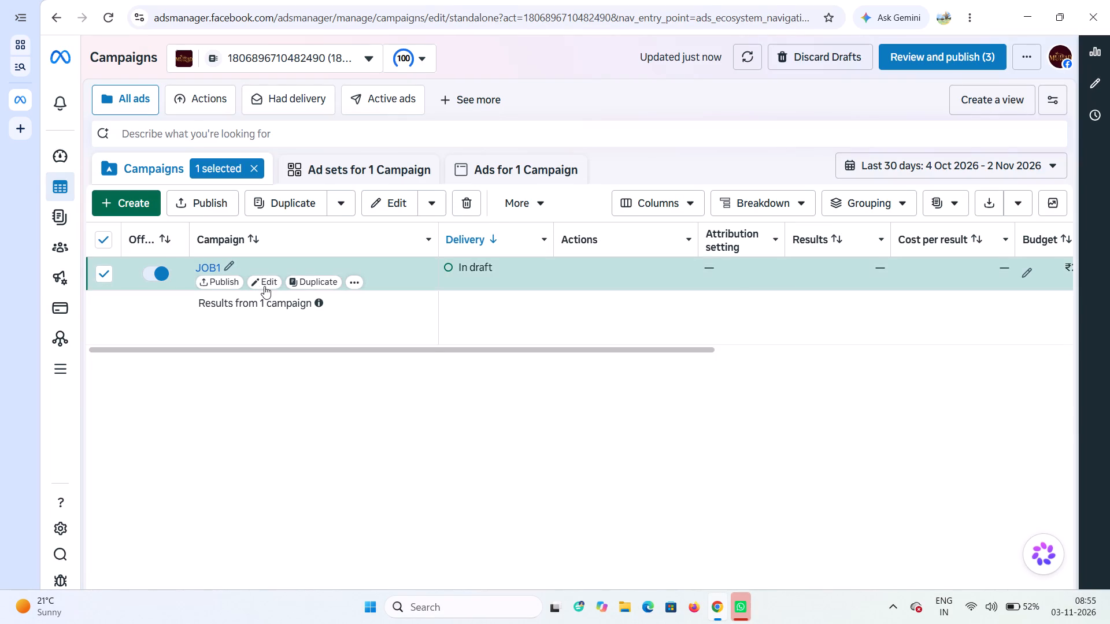
drag(264, 286, 441, 394)
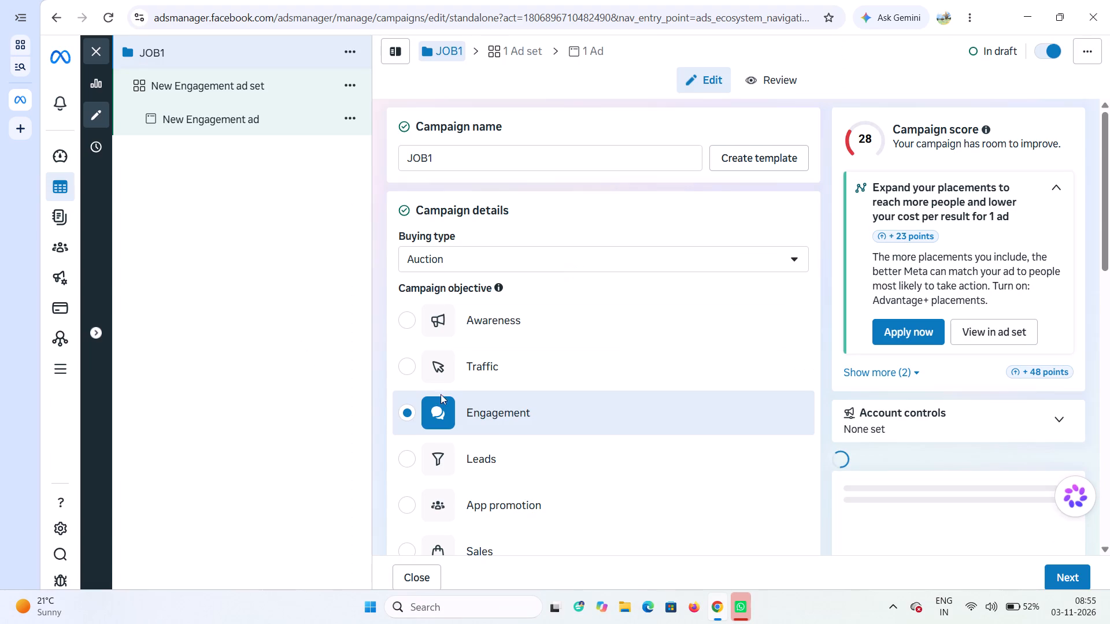
drag(441, 394, 480, 404)
click(161, 401)
Set the JOB1 campaign's daily budget to ₹243.
scroll(257, 430, down, 5)
scroll(680, 448, down, 2)
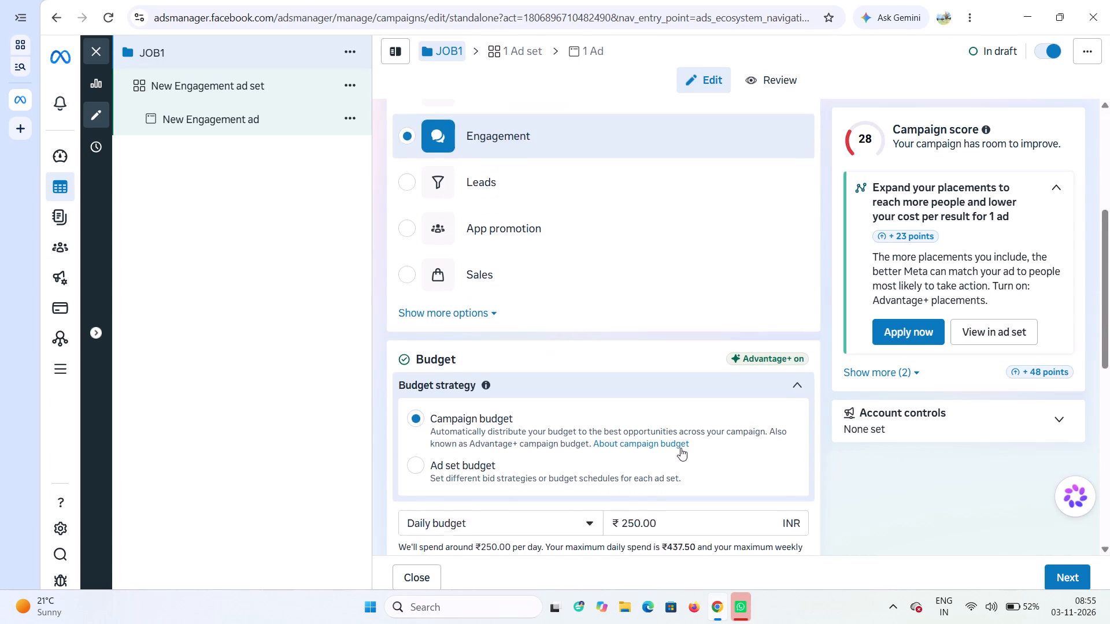
scroll(680, 448, down, 3)
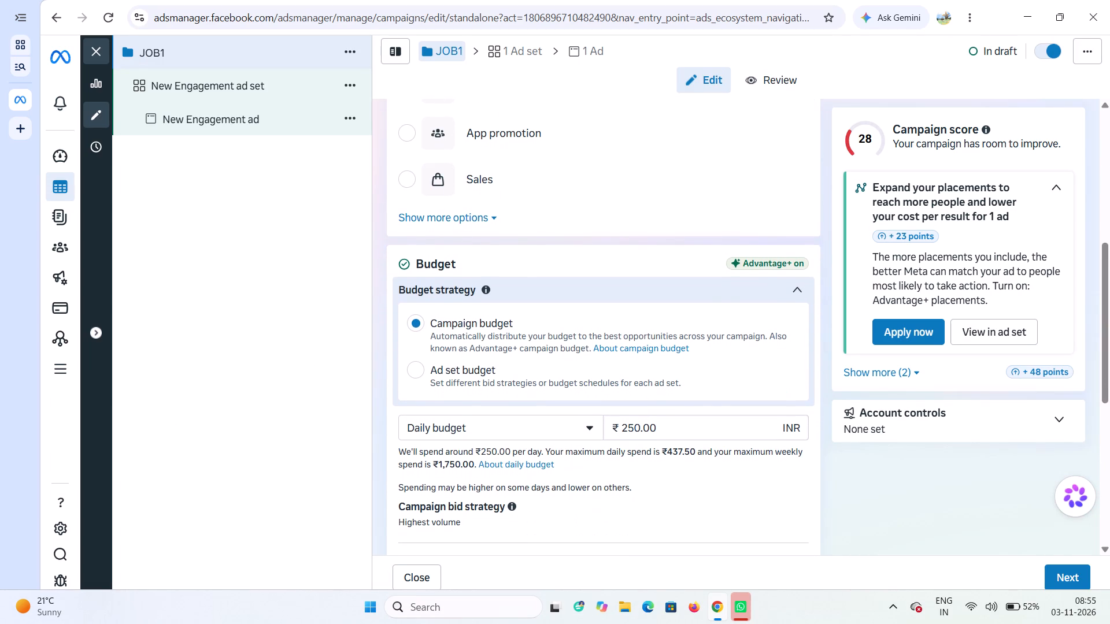
click(664, 423)
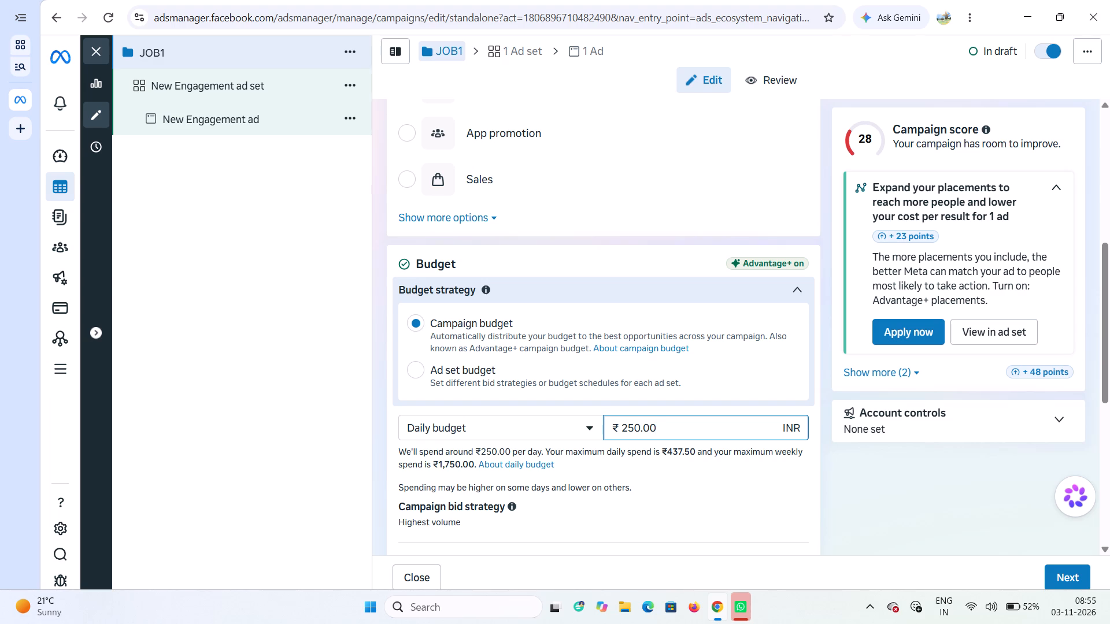
key(BackSpace)
key(BackSpace)
key(BackSpace)
key(BackSpace)
key(BackSpace)
text(43)
Continue to the JOB1 ad set and keep Message destinations as its conversion location.
click(1066, 573)
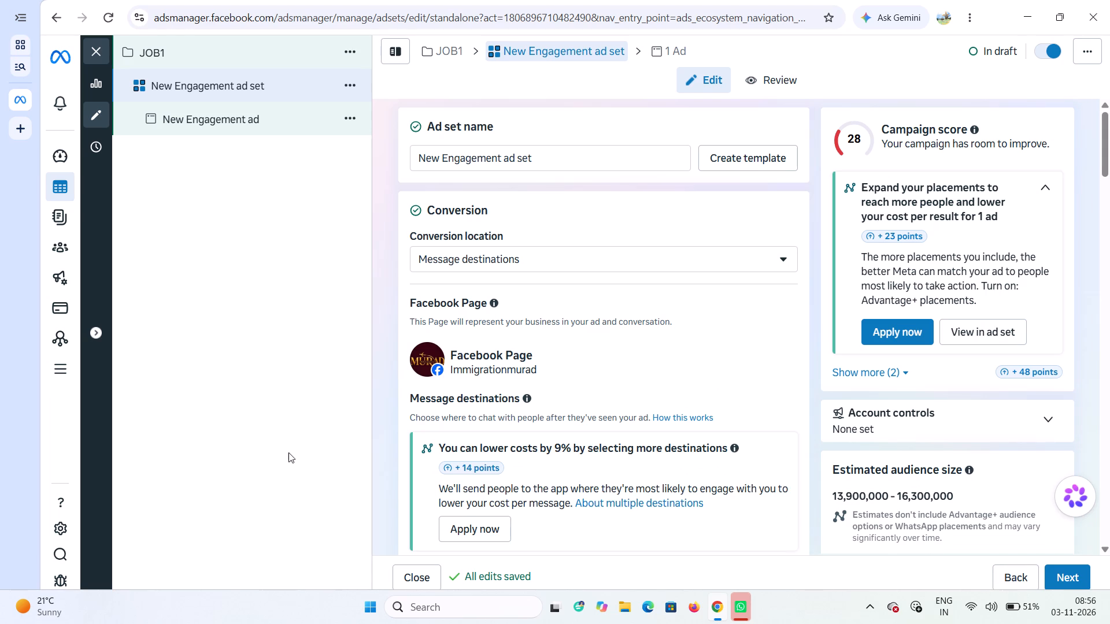
click(710, 252)
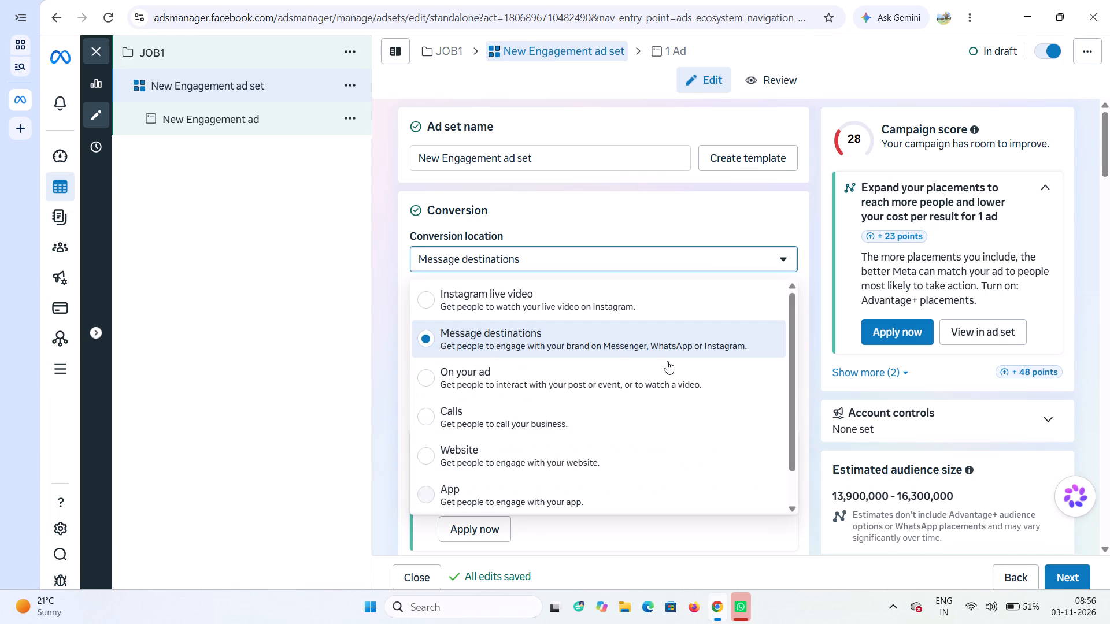
scroll(667, 361, up, 3)
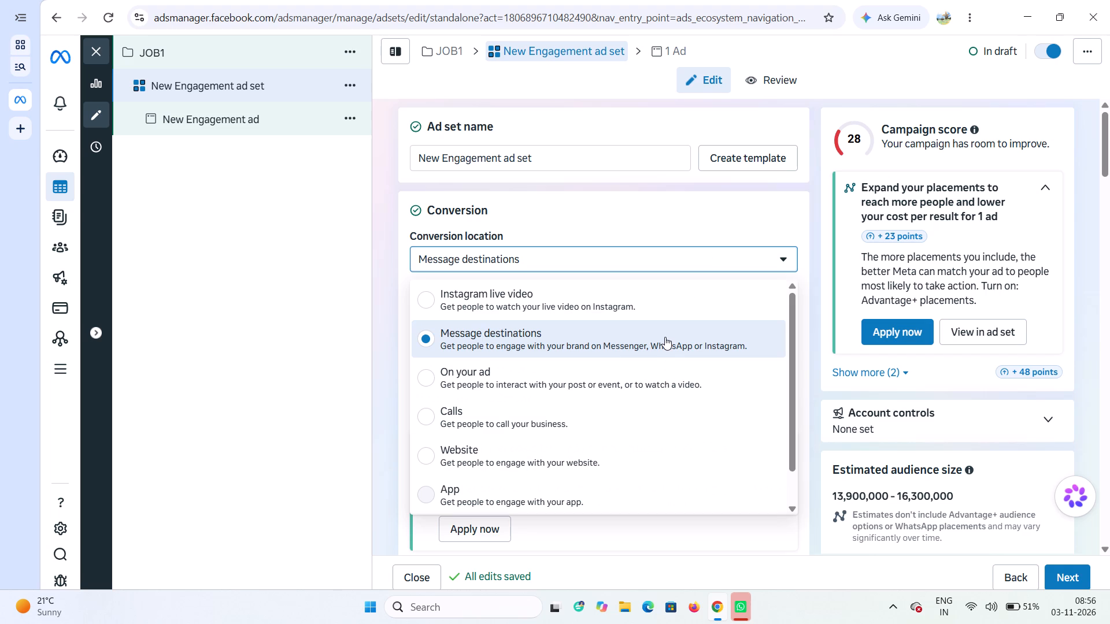
click(665, 337)
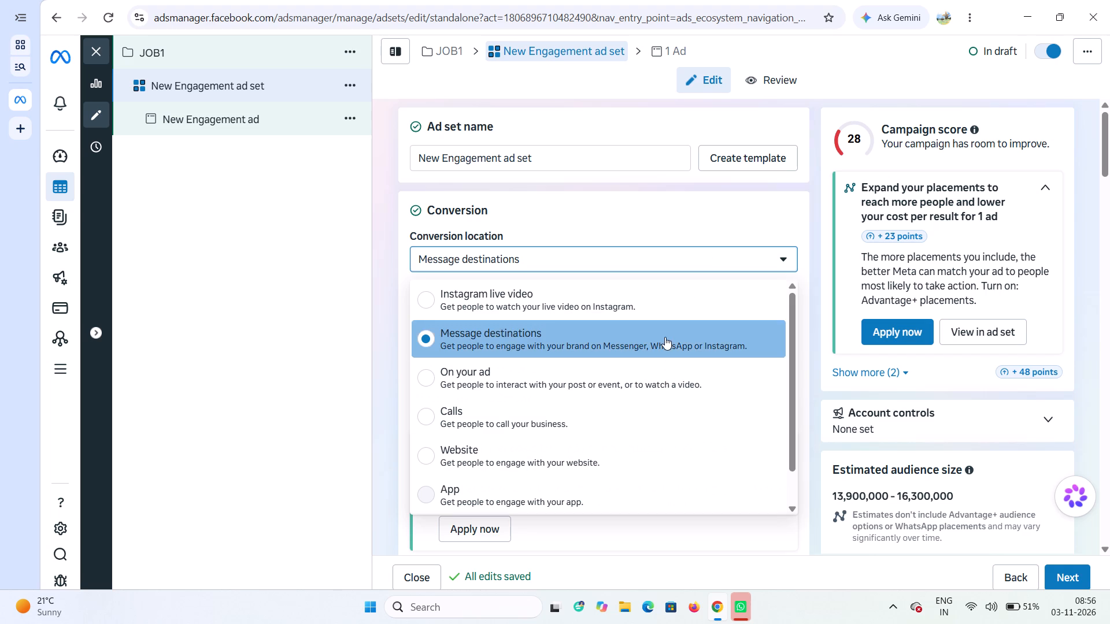
Review the ad set's WhatsApp destination, performance goal, placement and brand safety settings, and continue to the New Engagement ad.
scroll(665, 337, down, 4)
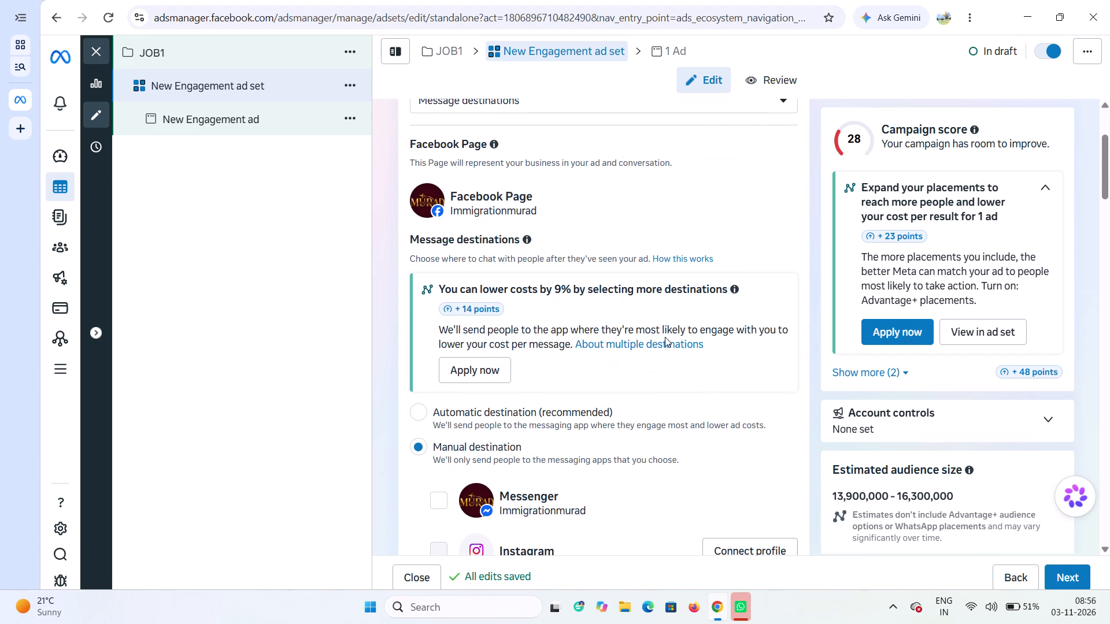
scroll(665, 337, down, 4)
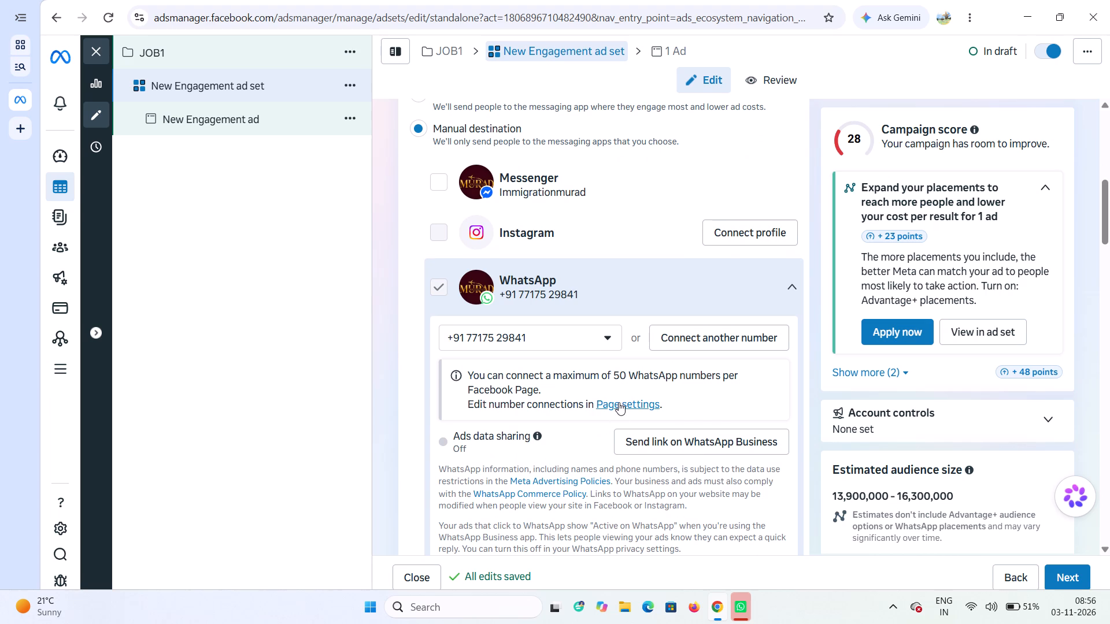
scroll(619, 402, down, 3)
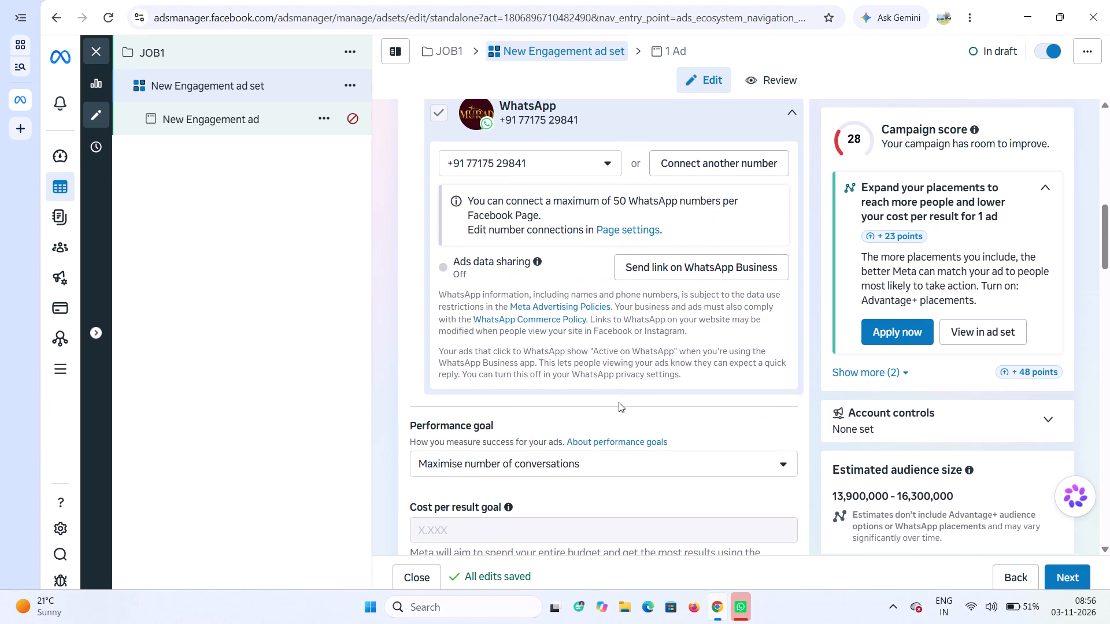
scroll(619, 402, down, 12)
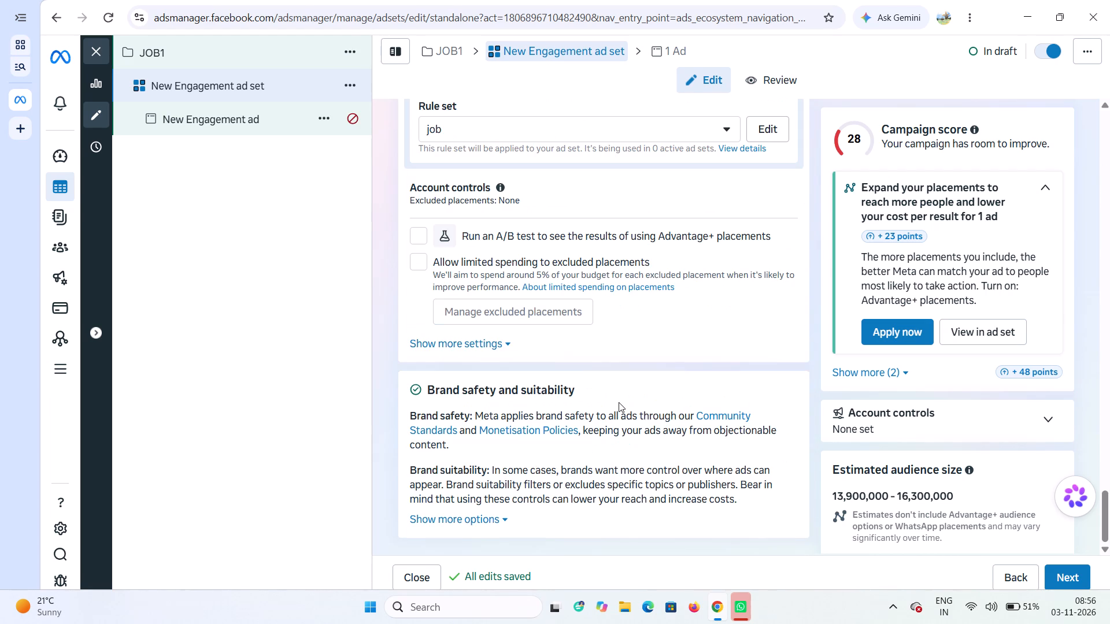
scroll(619, 402, down, 5)
click(1064, 578)
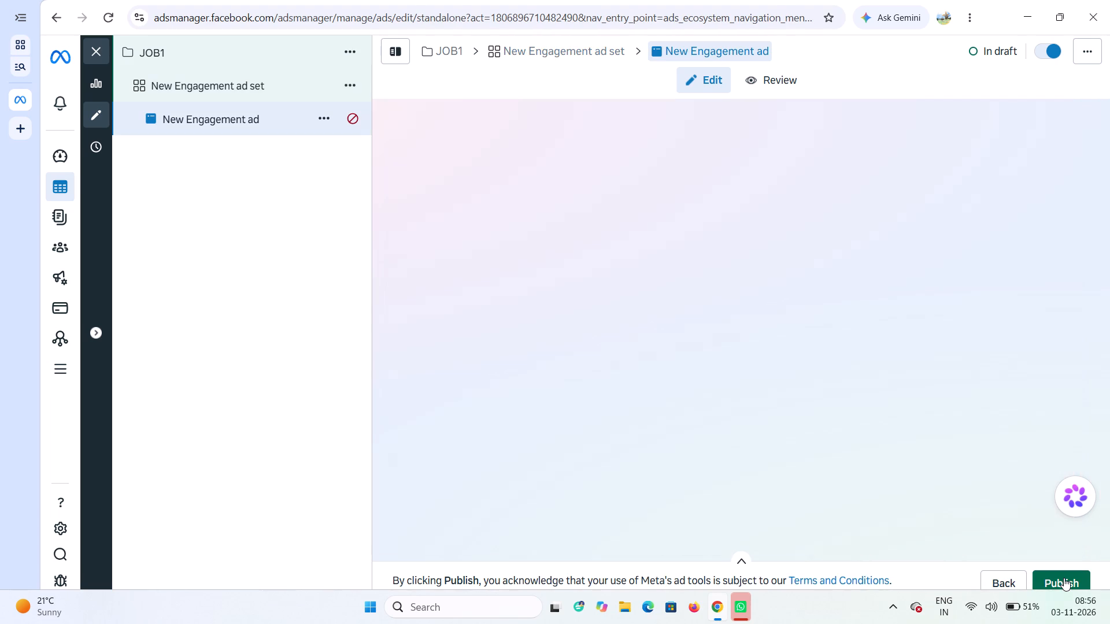